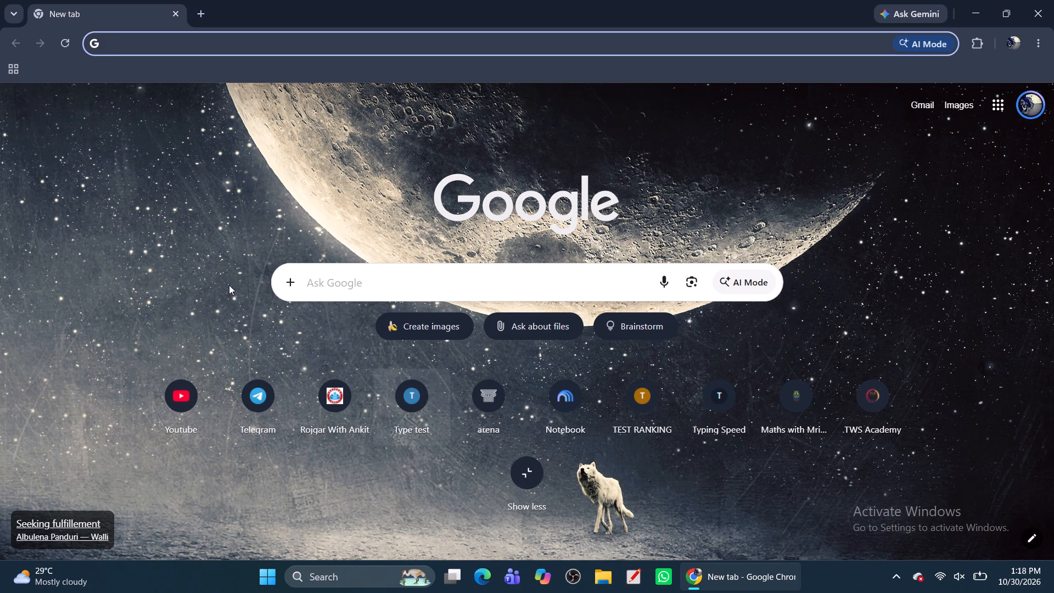
In File Explorer, open GK=03 .pptx from New Volume (E:) > RANISH CLASS ROOM > Static Notes > Gk Khata > GK = 03.
{"action": "left_click", "coordinate": [979, 7]}
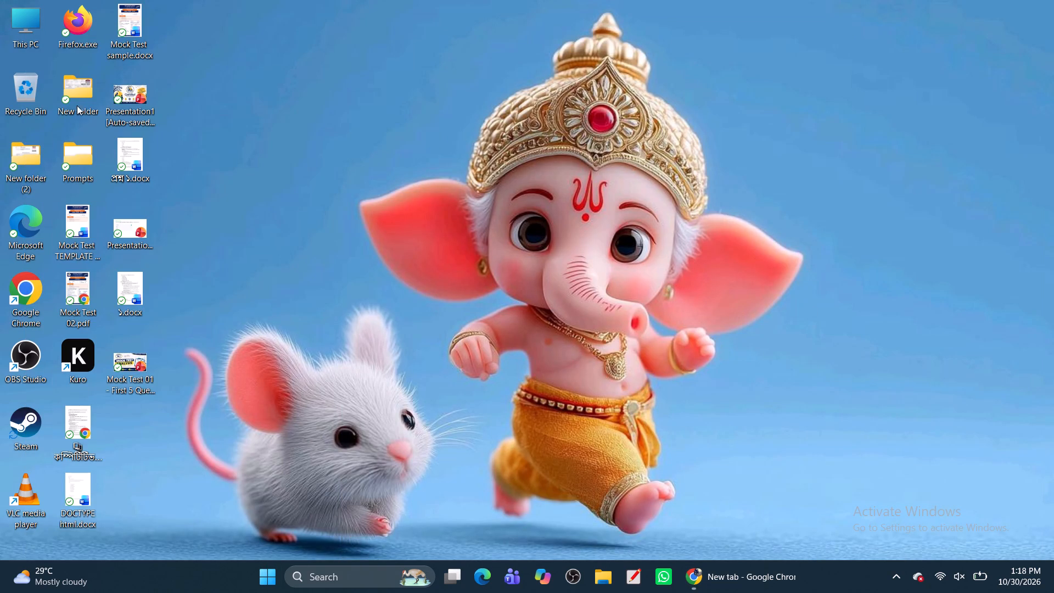
{"action": "double_click", "coordinate": [18, 31]}
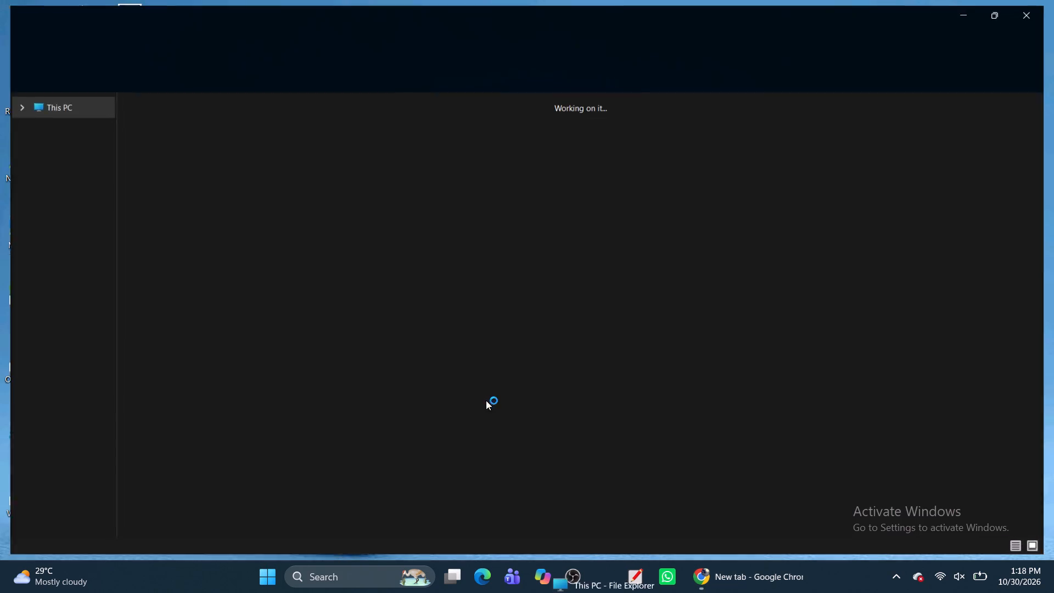
{"action": "double_click", "coordinate": [576, 130]}
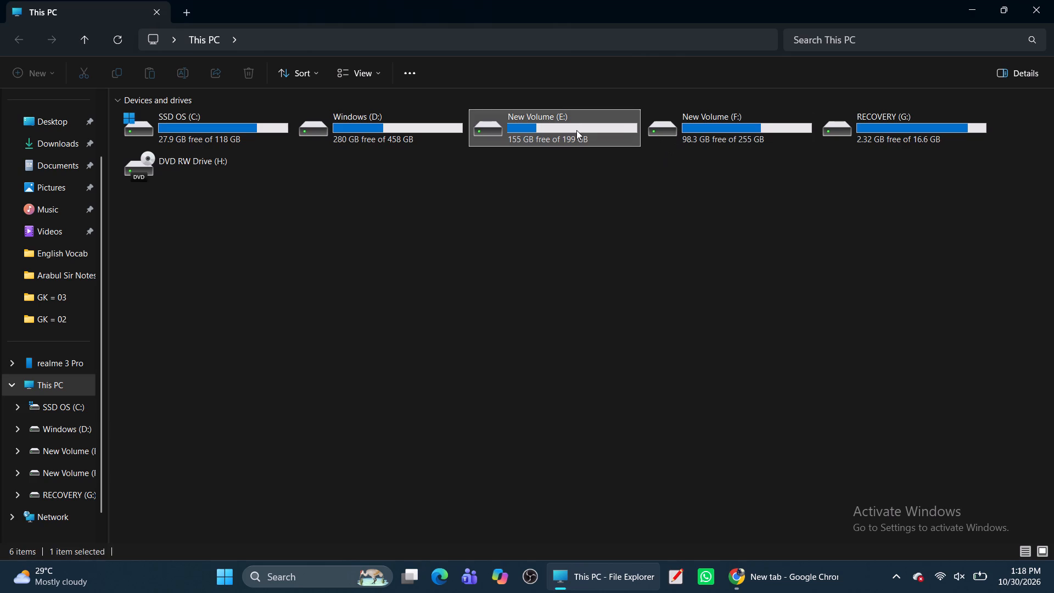
{"action": "double_click", "coordinate": [636, 142]}
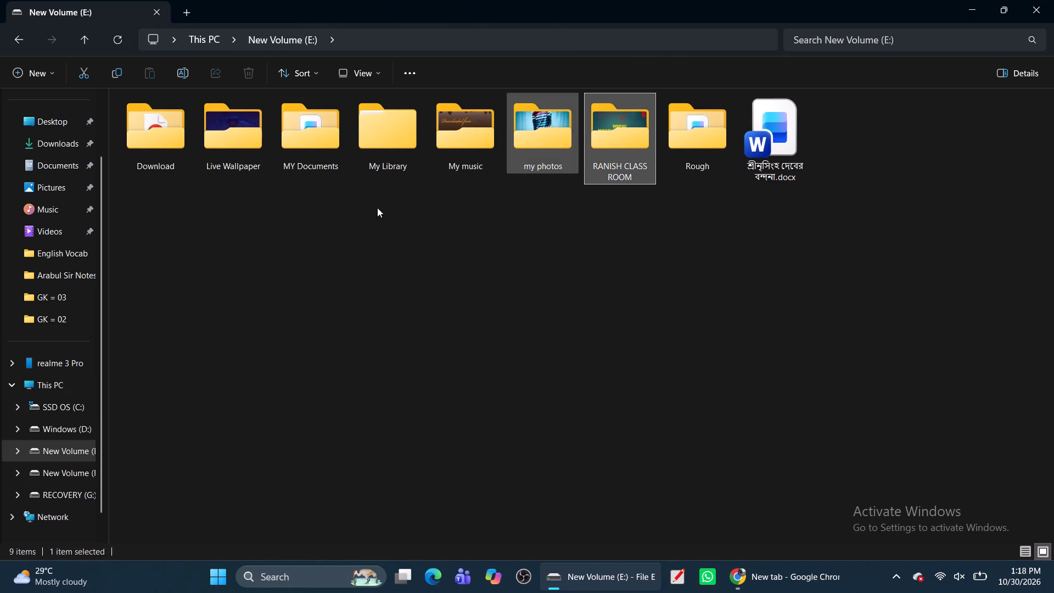
{"action": "double_click", "coordinate": [773, 135]}
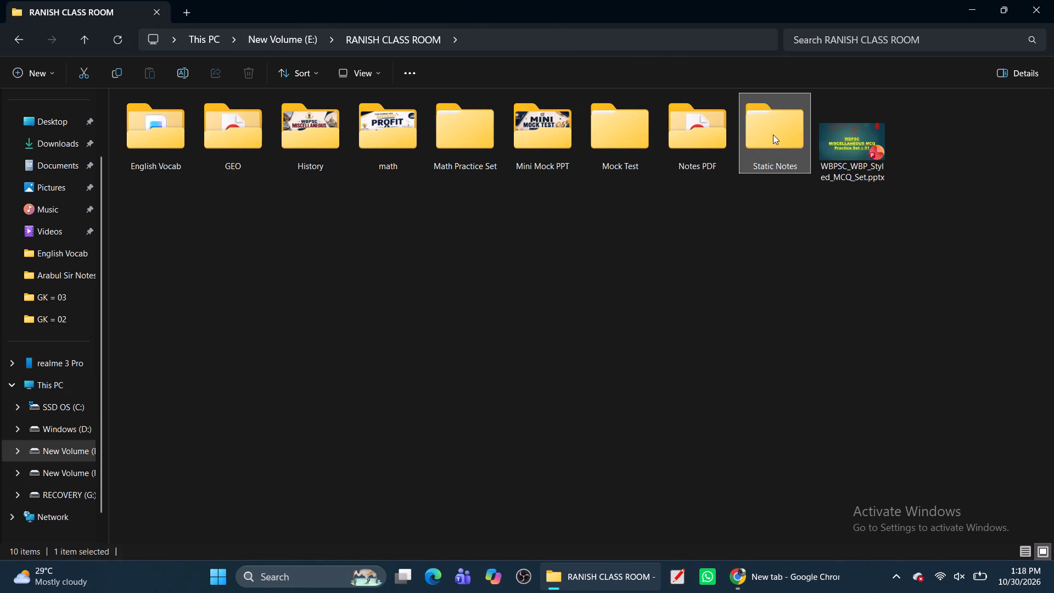
{"action": "double_click", "coordinate": [234, 136]}
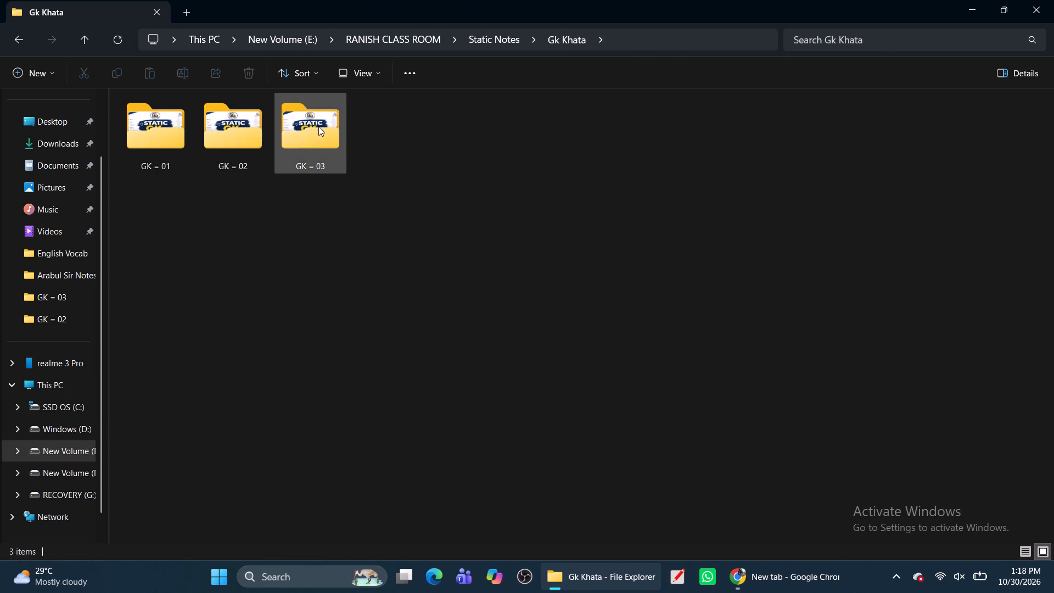
{"action": "double_click", "coordinate": [318, 126]}
{"action": "double_click", "coordinate": [283, 146]}
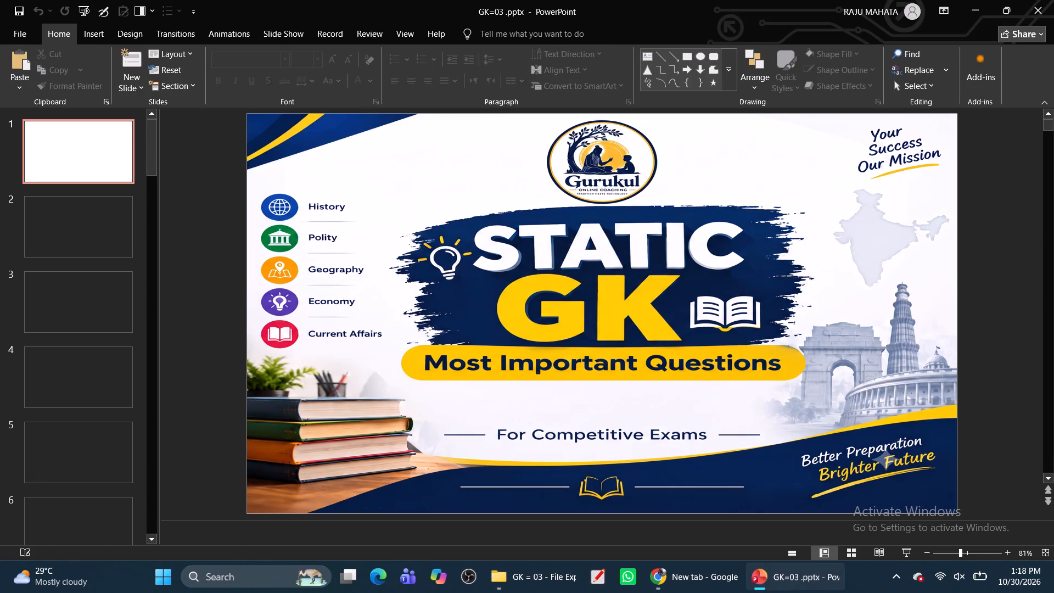
Preview the Static GK presentation's title slide as a full-screen slide show and return to editing view.
{"action": "left_click", "coordinate": [910, 550]}
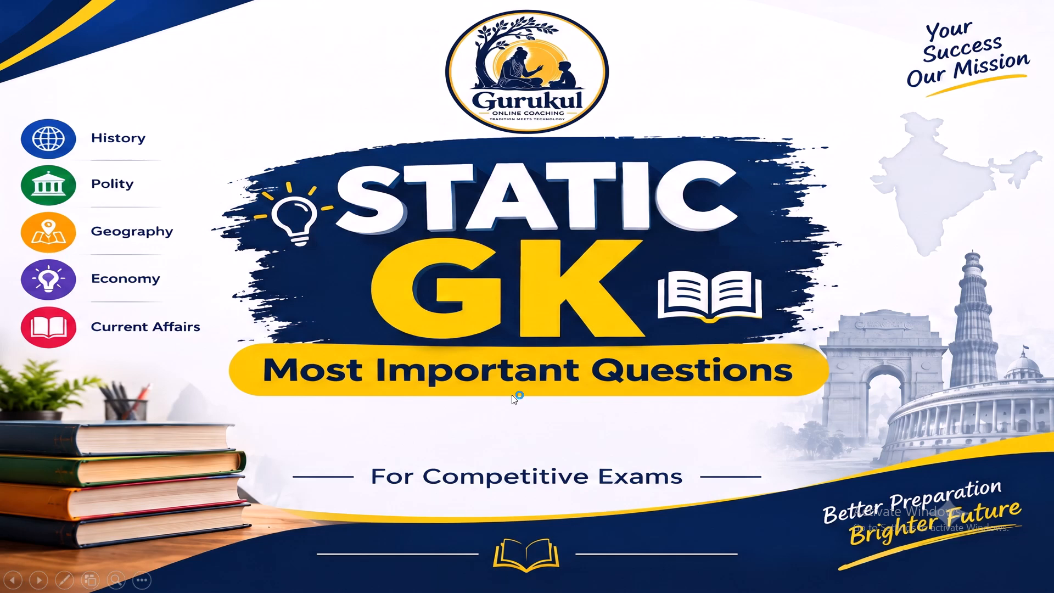
{"action": "key", "text": "Escape"}
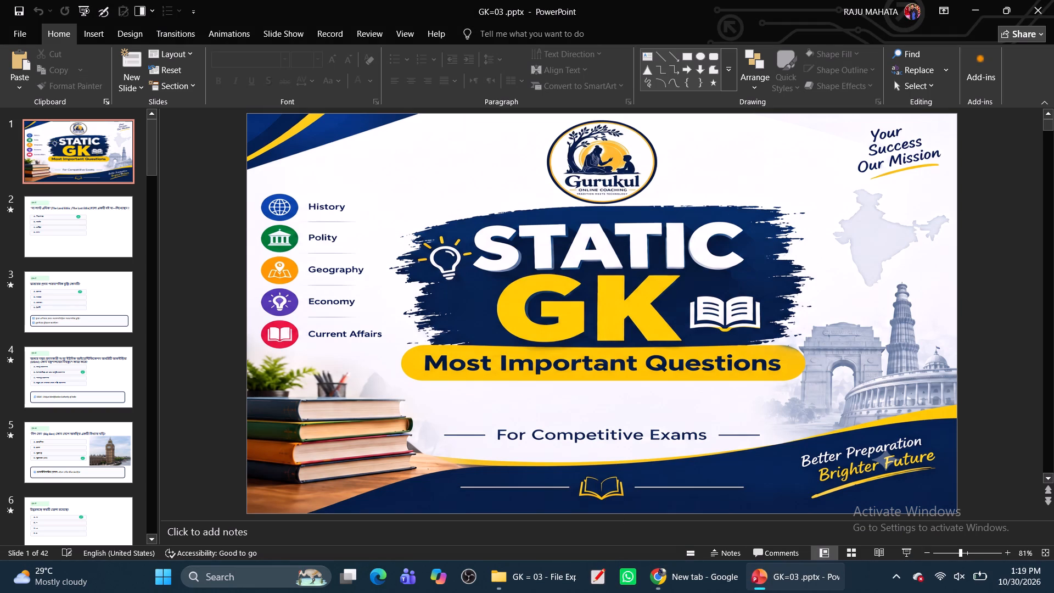
Back in File Explorer, locate the MATH Presentation1111 n [Recovered].pptx file in RANISH CLASS ROOM > Math Practice Set > WBP SI PYQ.
{"action": "left_click", "coordinate": [968, 0]}
{"action": "left_click", "coordinate": [14, 40]}
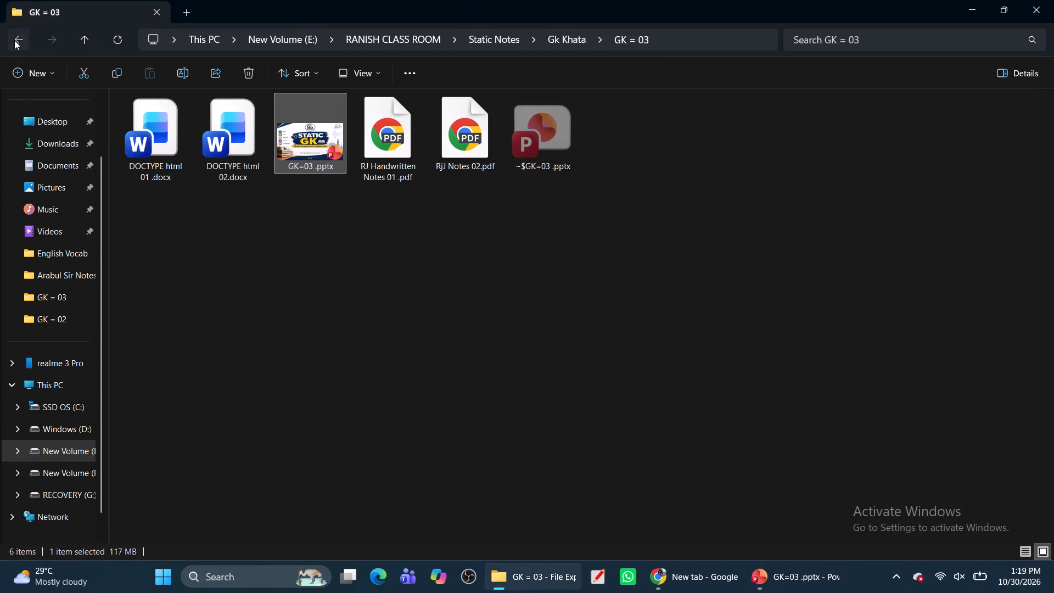
{"action": "left_click", "coordinate": [14, 40]}
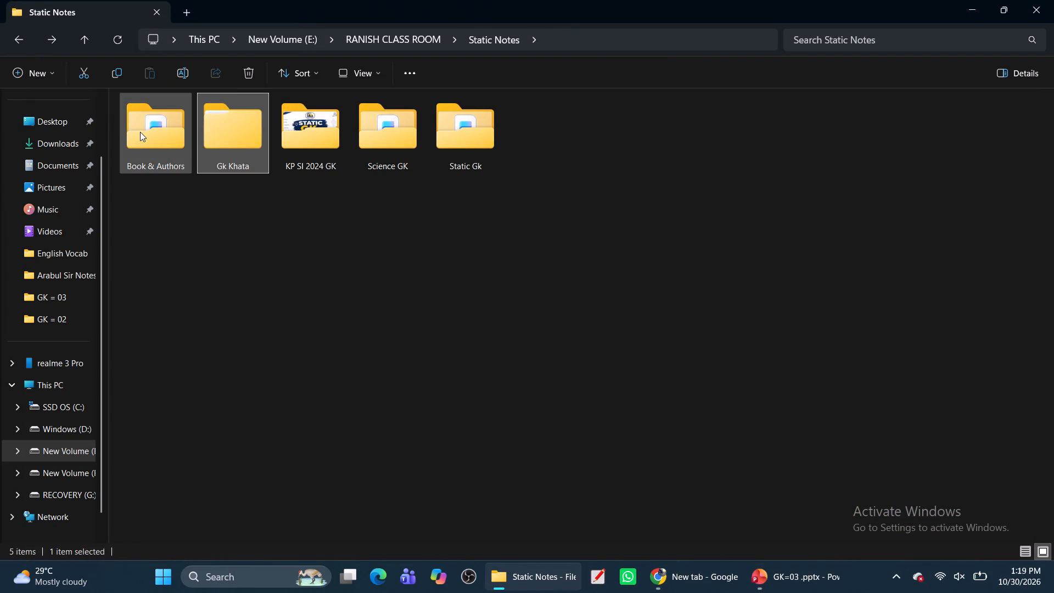
{"action": "left_click", "coordinate": [7, 38]}
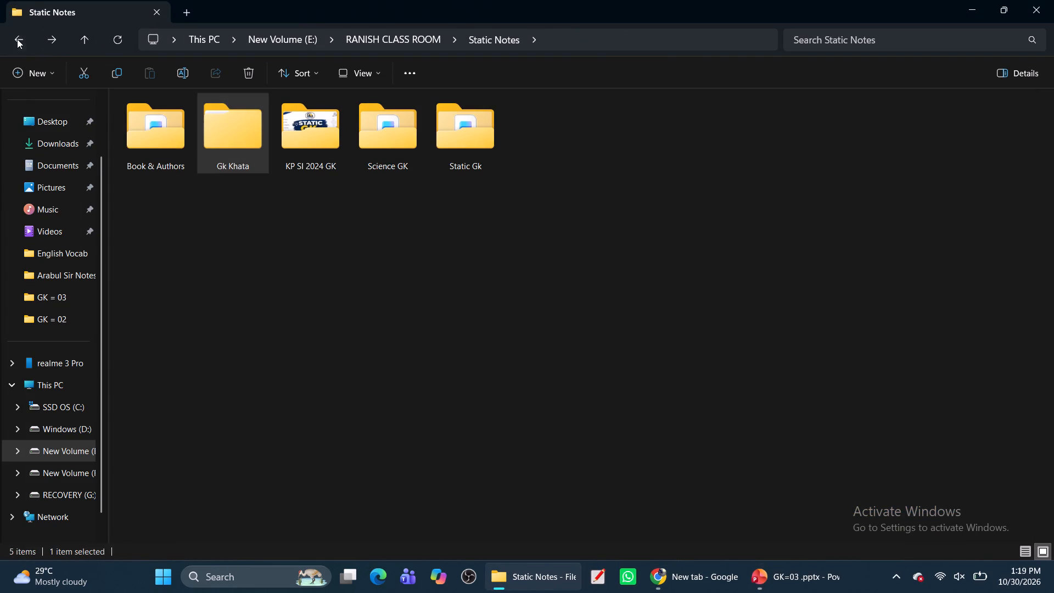
{"action": "left_click", "coordinate": [17, 39]}
{"action": "double_click", "coordinate": [408, 133]}
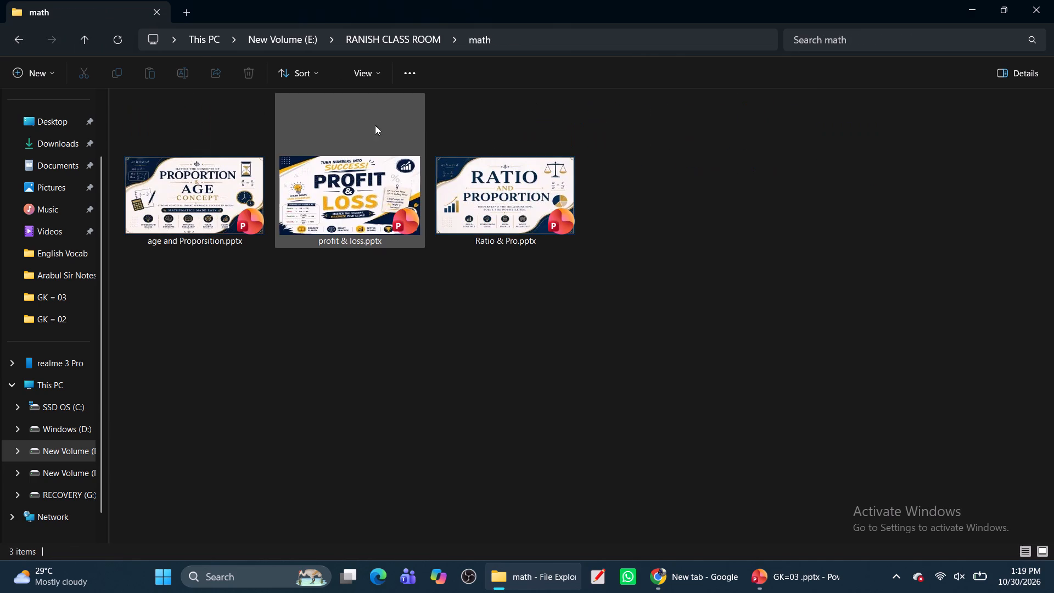
{"action": "left_click", "coordinate": [12, 41]}
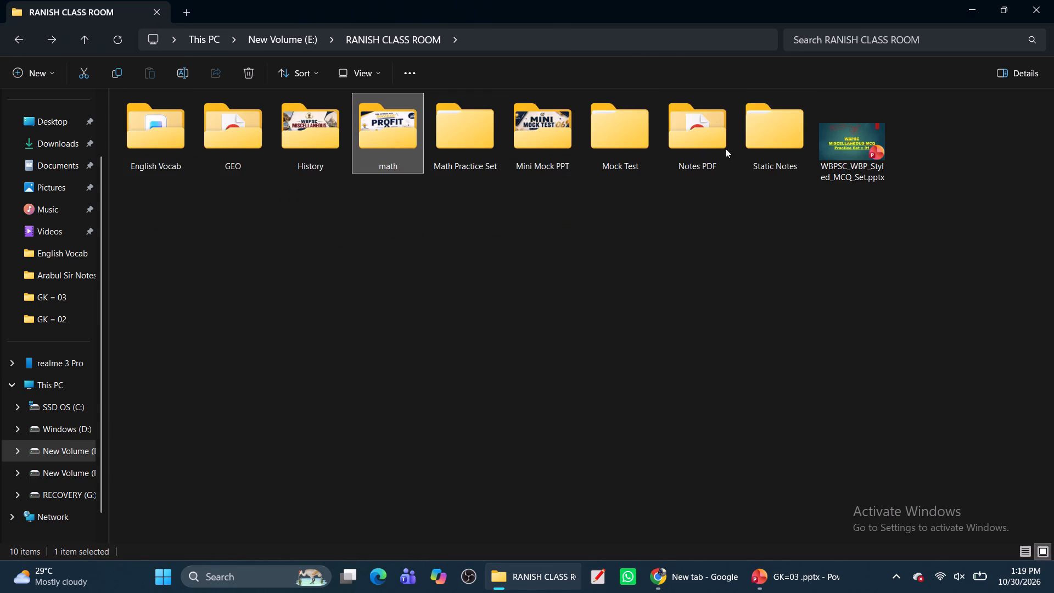
{"action": "double_click", "coordinate": [469, 147]}
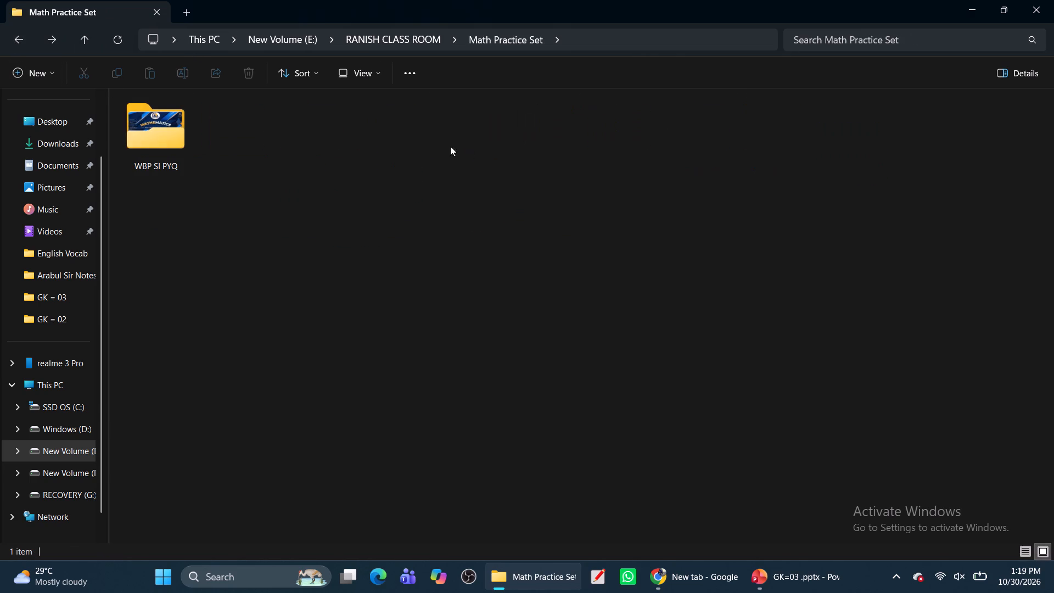
{"action": "double_click", "coordinate": [150, 144]}
{"action": "left_click", "coordinate": [162, 157]}
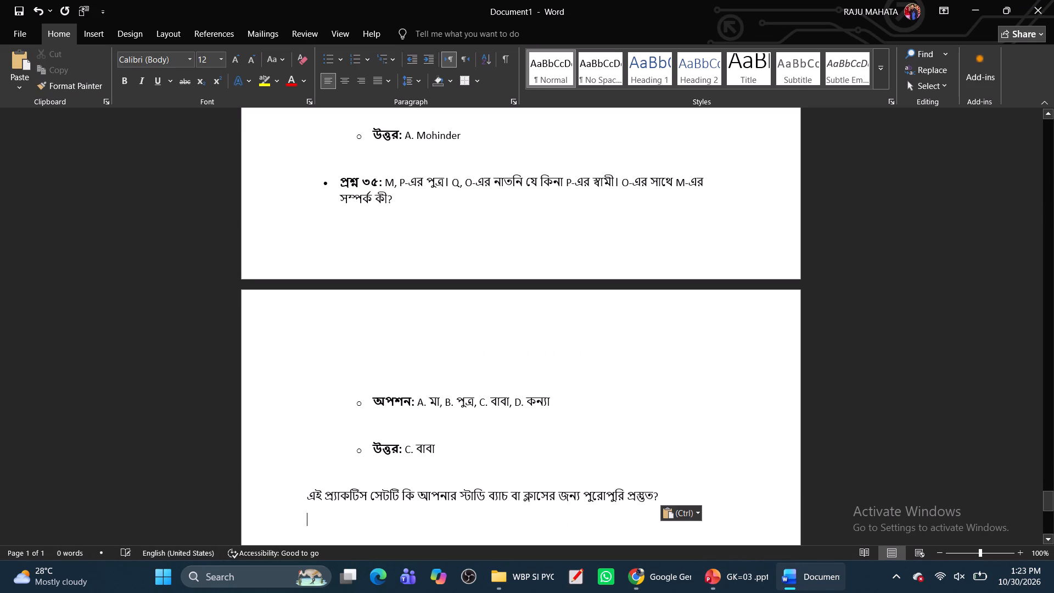
Remove the bullet, indent and preceding blank line from the প্রশ্ন ০১ paragraph at the start of the document.
{"action": "scroll", "coordinate": [447, 267], "scroll_direction": "up", "scroll_amount": 16}
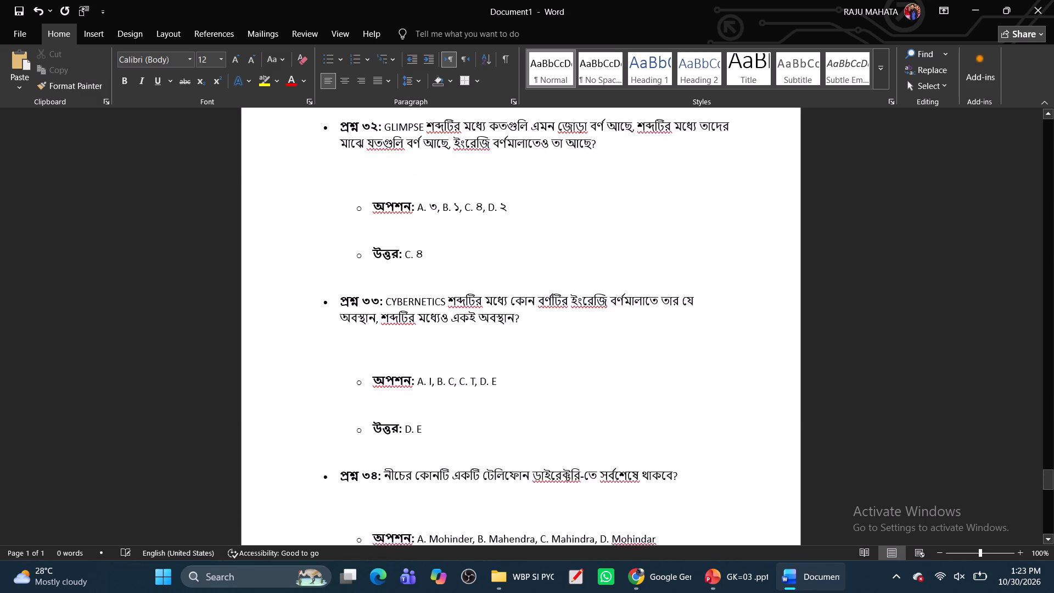
{"action": "scroll", "coordinate": [448, 267], "scroll_direction": "up", "scroll_amount": 13}
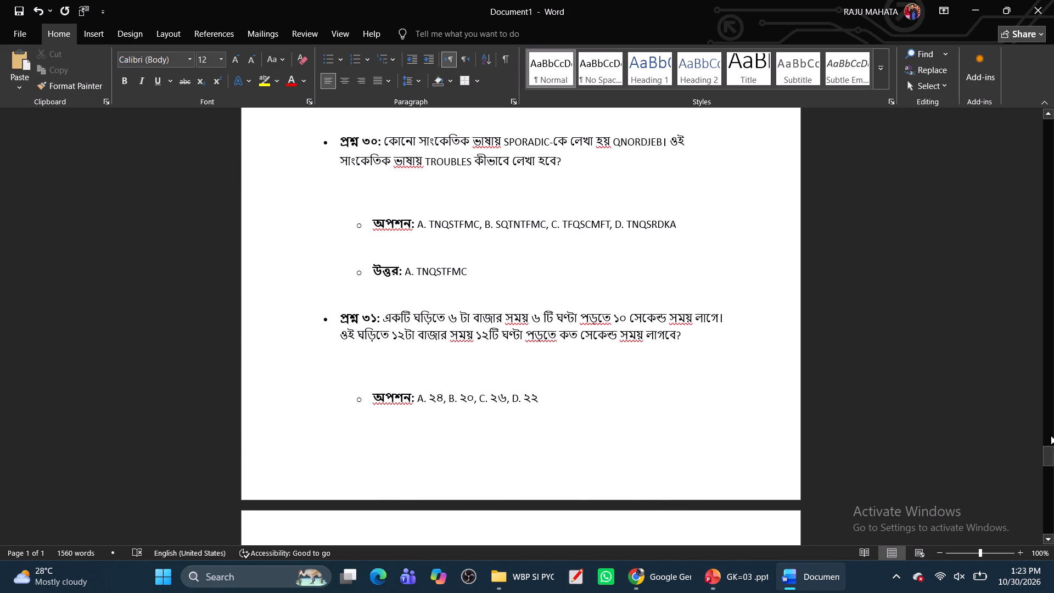
{"action": "left_click_drag", "start_coordinate": [1049, 450], "coordinate": [1016, 132]}
{"action": "scroll", "coordinate": [449, 237], "scroll_direction": "up", "scroll_amount": 6}
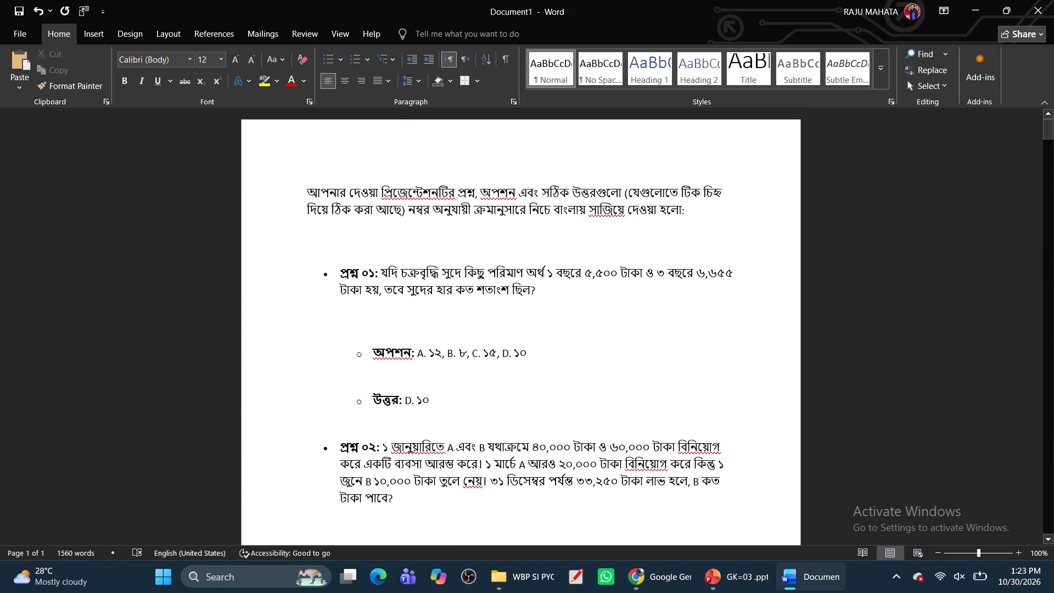
{"action": "scroll", "coordinate": [421, 261], "scroll_direction": "up", "scroll_amount": 3}
{"action": "left_click", "coordinate": [319, 277]}
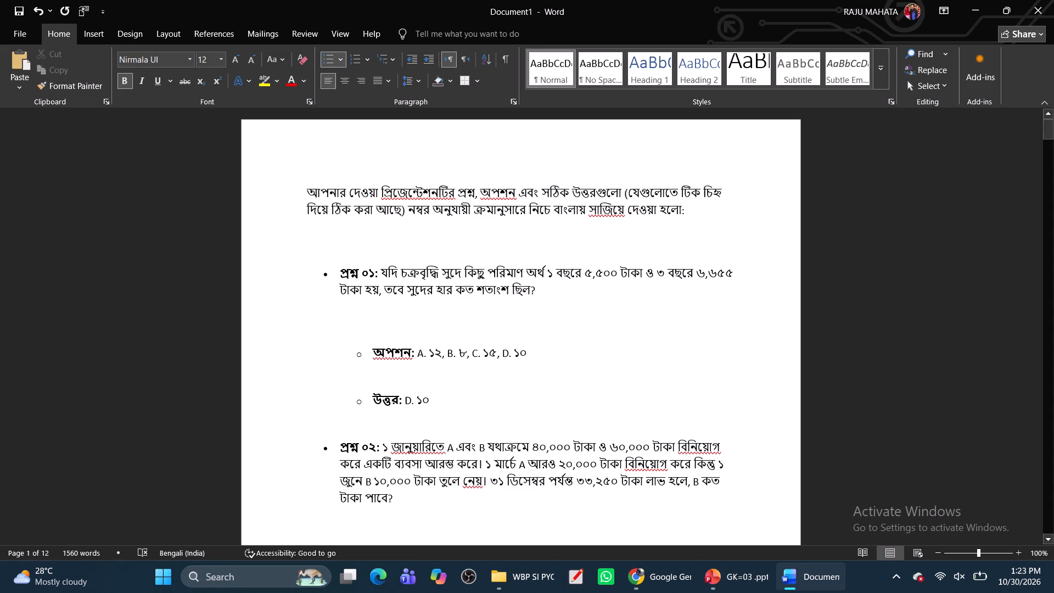
{"action": "key", "text": "BackSpace"}
{"action": "key", "text": "BackSpace"}
{"action": "key", "text": "BackSpace"}
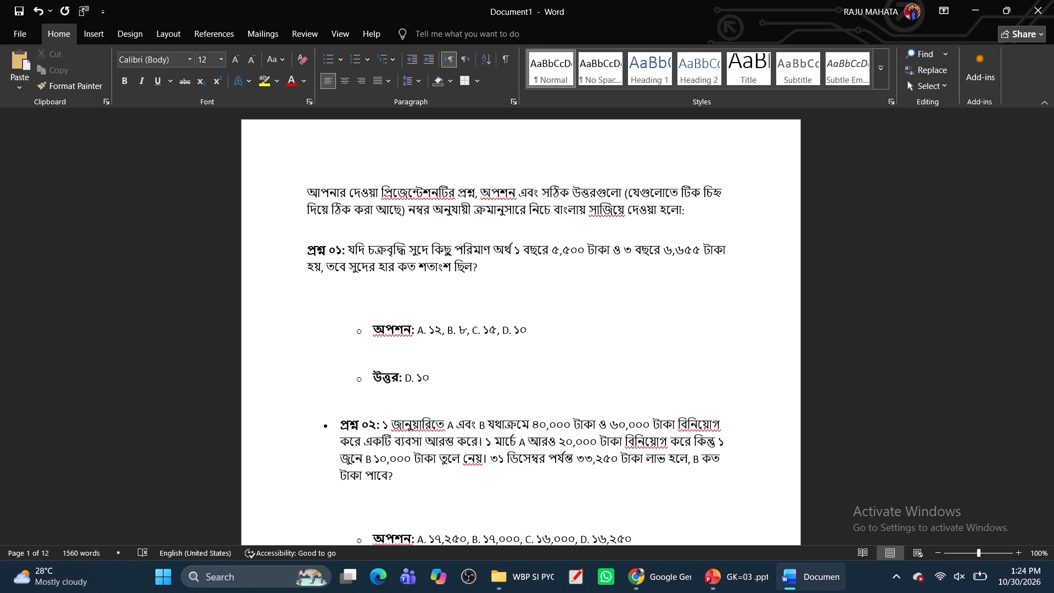
Remove the bullets, indents and preceding blank lines from the অপশন and উত্তর lines of প্রশ্ন ০১.
{"action": "left_click", "coordinate": [365, 332]}
{"action": "key", "text": "BackSpace"}
{"action": "key", "text": "BackSpace"}
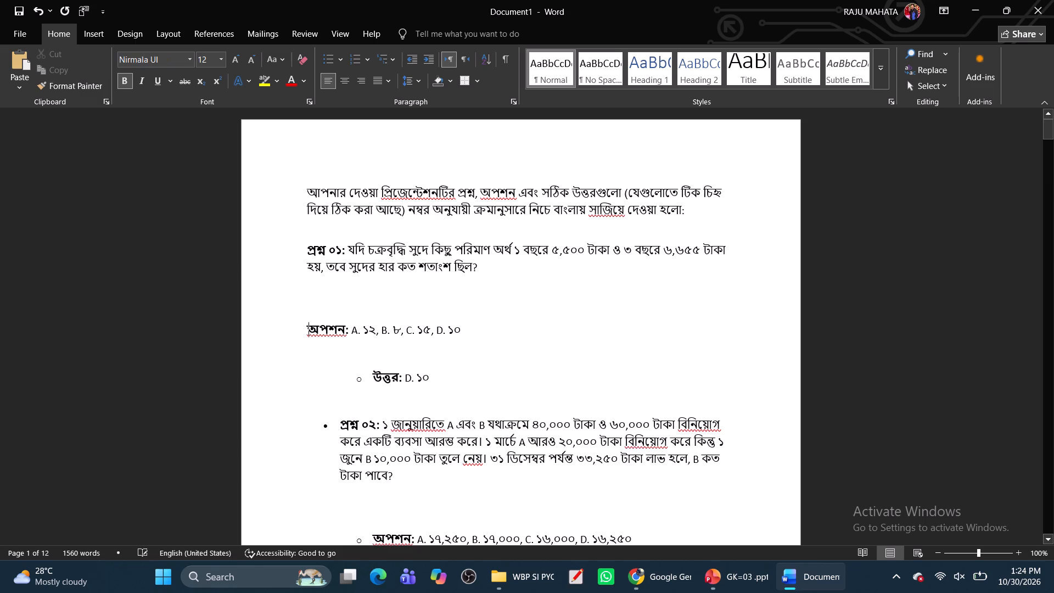
{"action": "key", "text": "BackSpace"}
{"action": "key", "text": "BackSpace"}
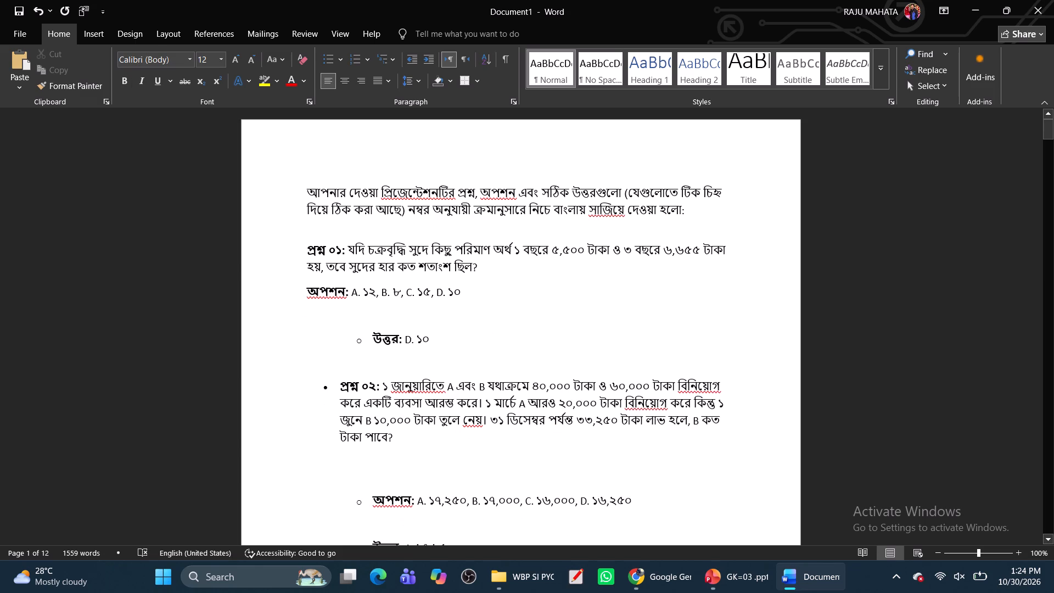
{"action": "left_click", "coordinate": [373, 341]}
{"action": "key", "text": "BackSpace"}
{"action": "key", "text": "BackSpace"}
{"action": "key", "text": "BackSpace"}
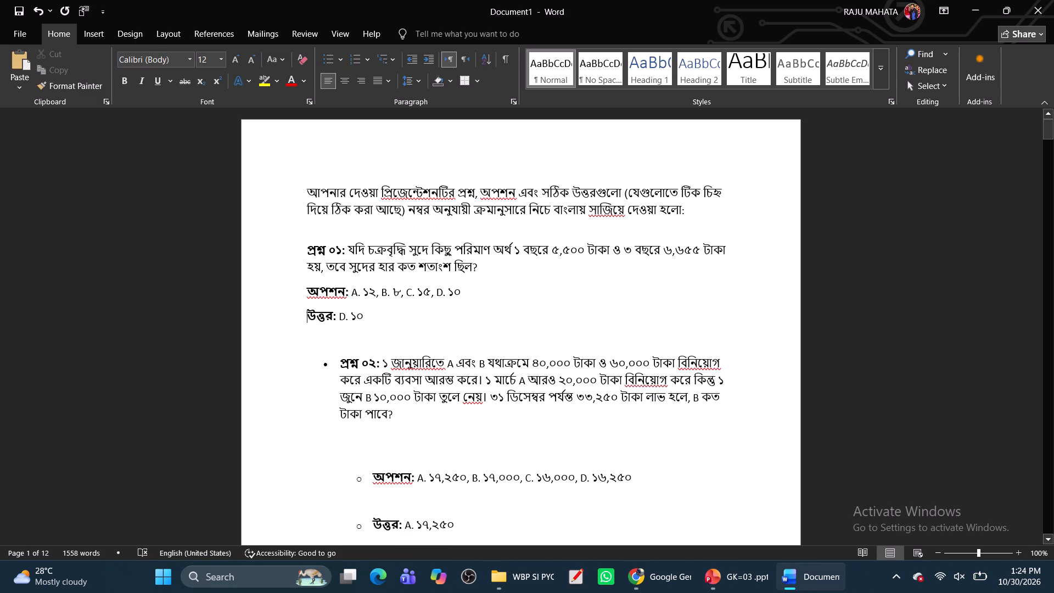
{"action": "left_click_drag", "start_coordinate": [347, 249], "coordinate": [503, 265]}
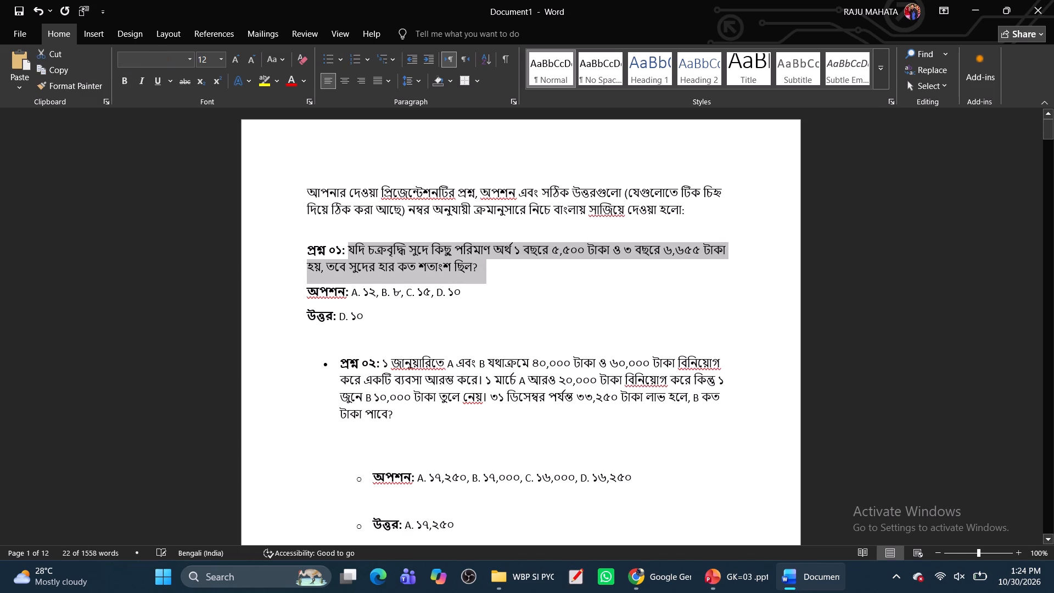
{"action": "left_click", "coordinate": [543, 295]}
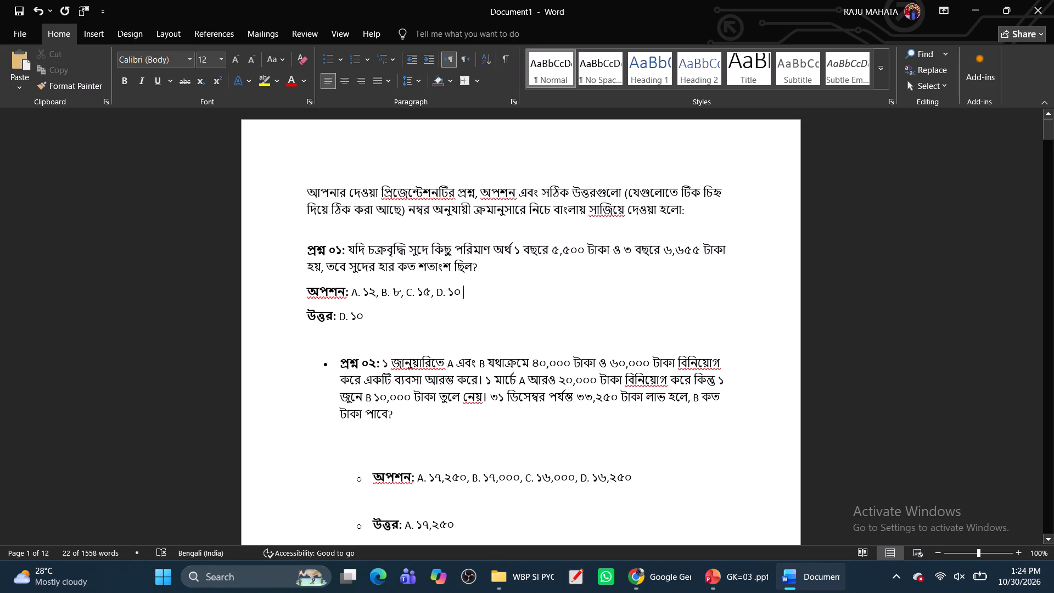
Remove the bullet and indent from the প্রশ্ন ০২ paragraph, keeping one blank line between it and the answer above.
{"action": "left_click", "coordinate": [334, 373]}
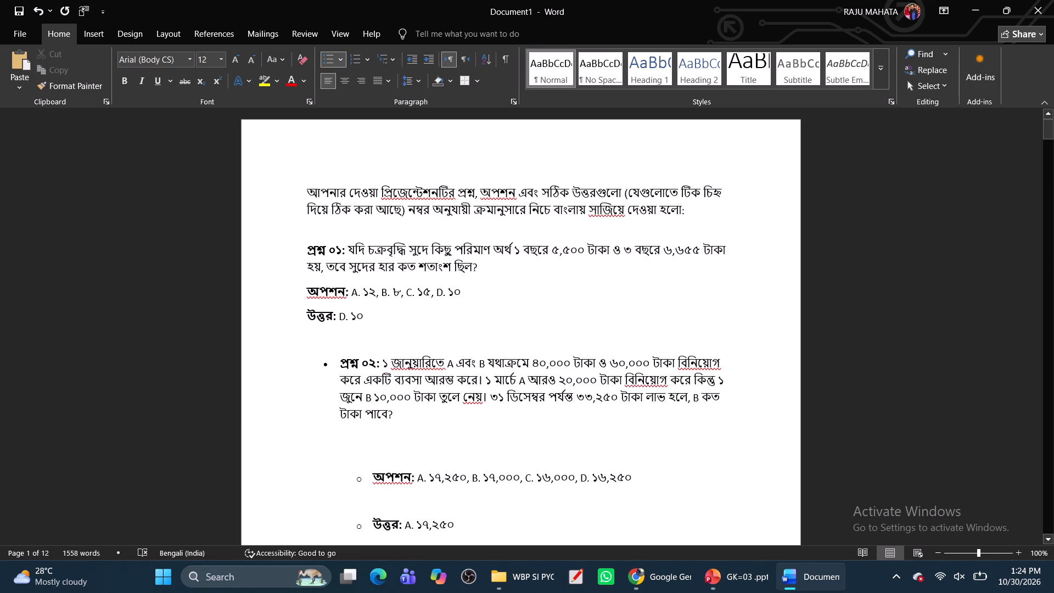
{"action": "left_click", "coordinate": [343, 362]}
{"action": "left_click", "coordinate": [341, 360]}
{"action": "left_click", "coordinate": [338, 361]}
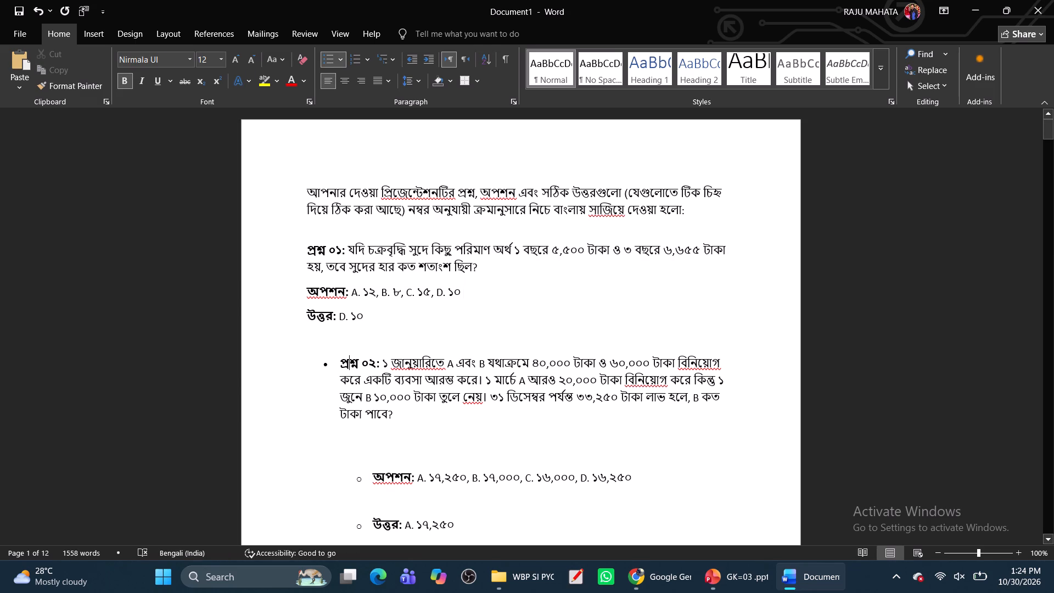
{"action": "key", "text": "BackSpace"}
{"action": "key", "text": "BackSpace"}
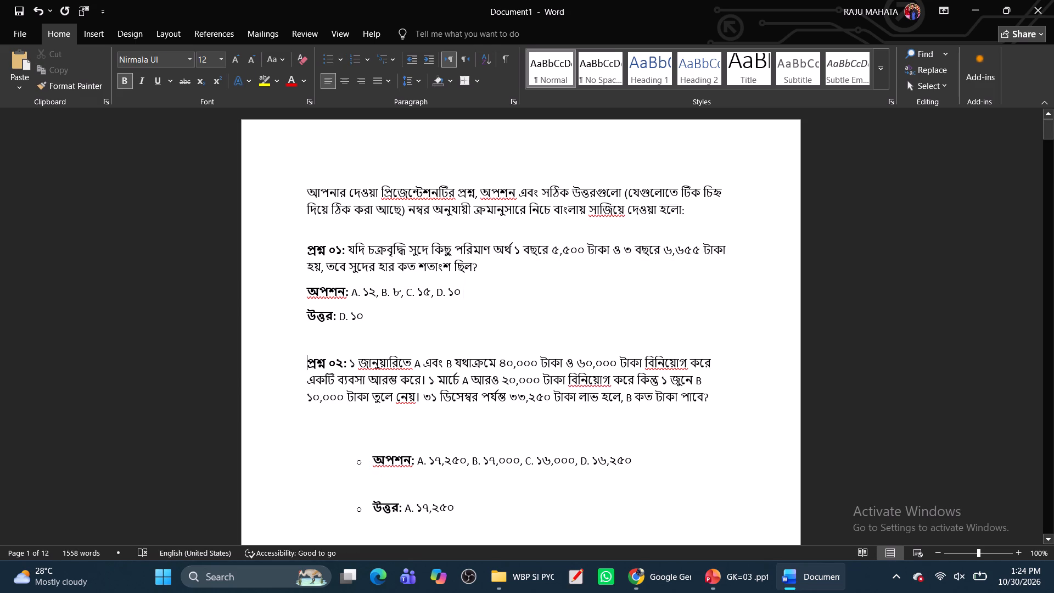
{"action": "key", "text": "BackSpace"}
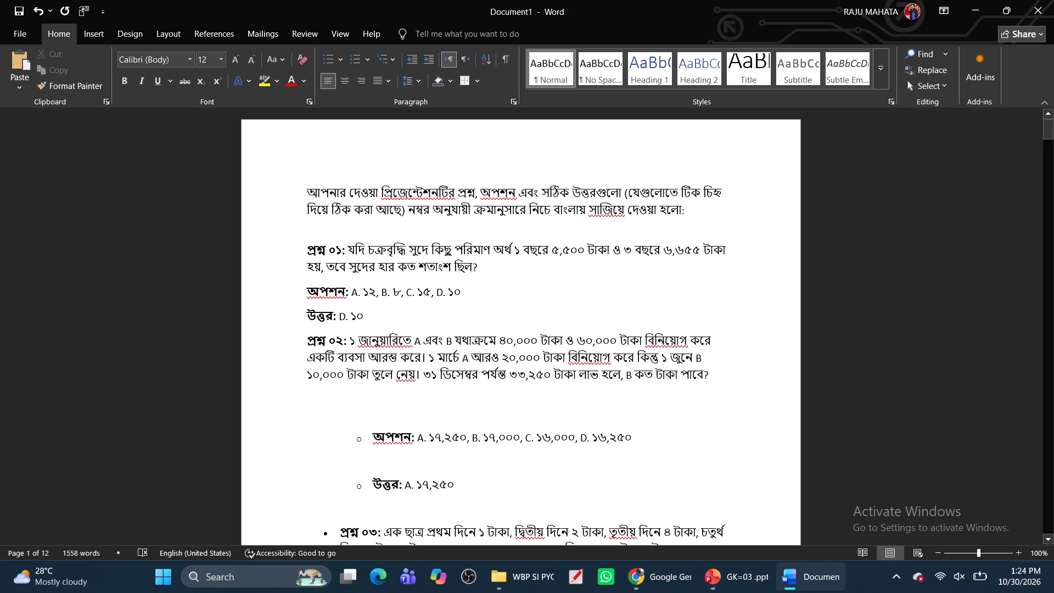
{"action": "key", "text": "Return"}
Remove the bullets, indents and preceding blank lines from the অপশন and উত্তর lines of প্রশ্ন ০২.
{"action": "scroll", "coordinate": [391, 435], "scroll_direction": "down", "scroll_amount": 2}
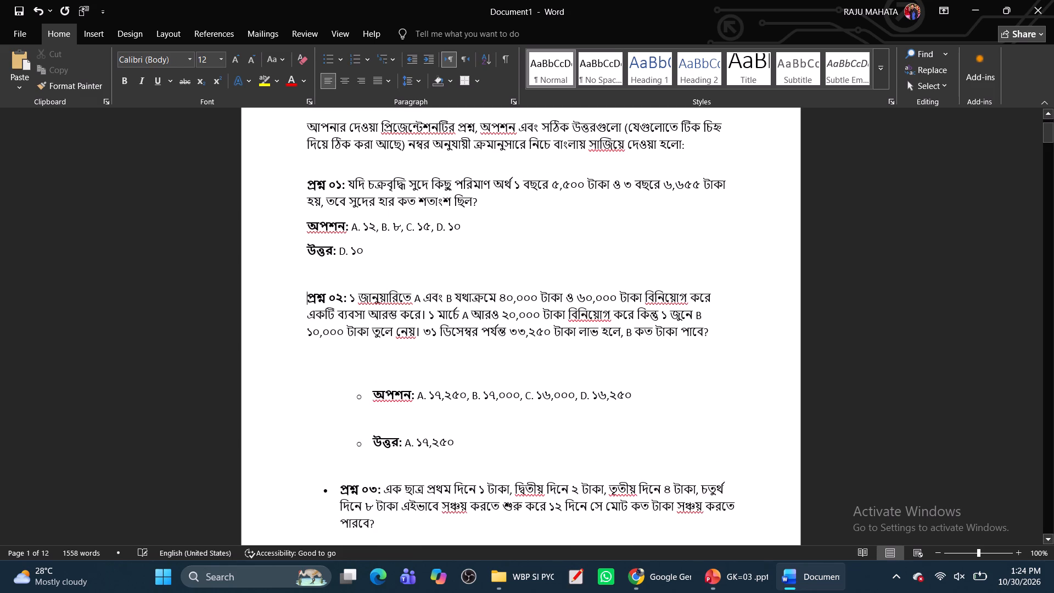
{"action": "scroll", "coordinate": [391, 434], "scroll_direction": "down", "scroll_amount": 2}
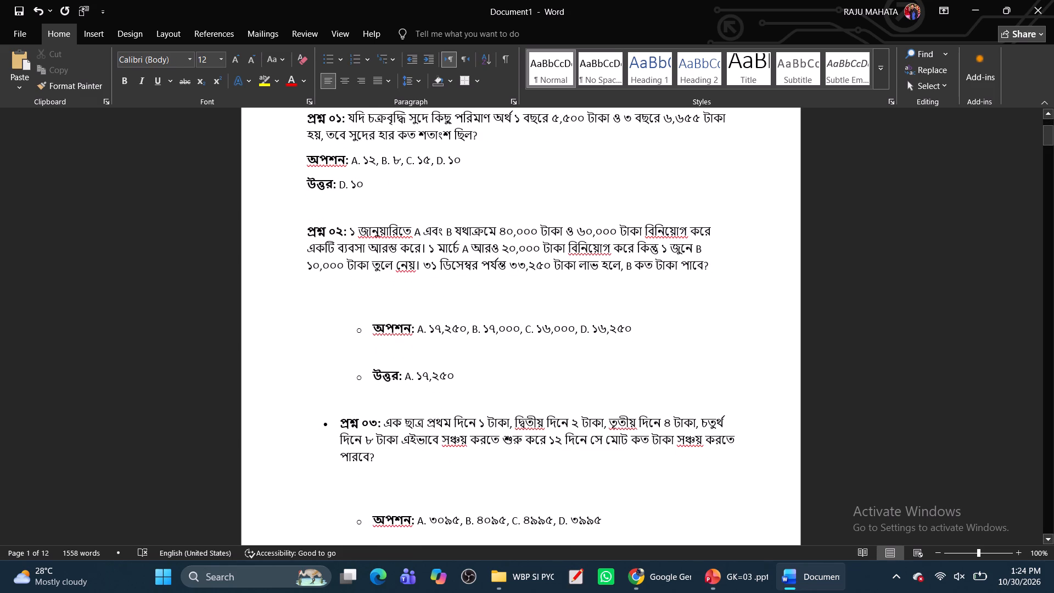
{"action": "left_click", "coordinate": [369, 328]}
{"action": "key", "text": "BackSpace"}
{"action": "key", "text": "BackSpace"}
{"action": "key", "text": "BackSpace"}
{"action": "key", "text": "BackSpace"}
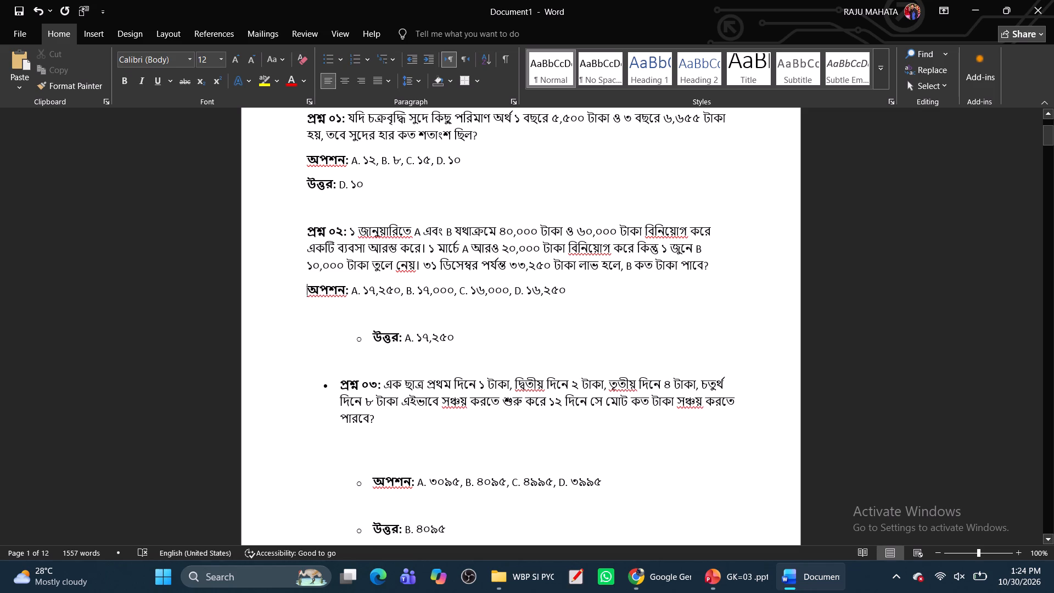
{"action": "left_click", "coordinate": [373, 342]}
{"action": "key", "text": "BackSpace"}
{"action": "key", "text": "BackSpace"}
{"action": "key", "text": "BackSpace"}
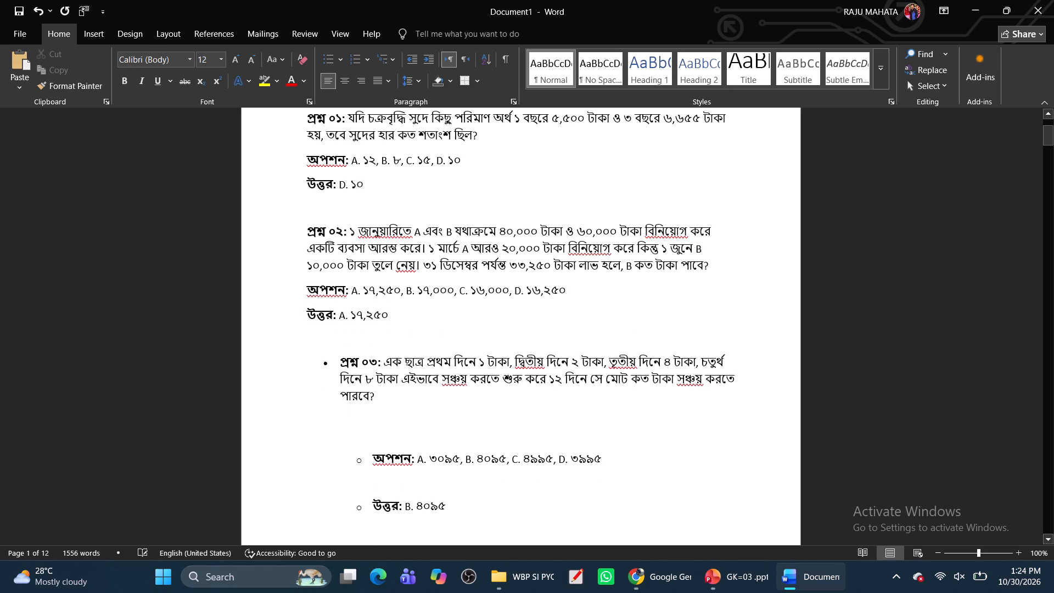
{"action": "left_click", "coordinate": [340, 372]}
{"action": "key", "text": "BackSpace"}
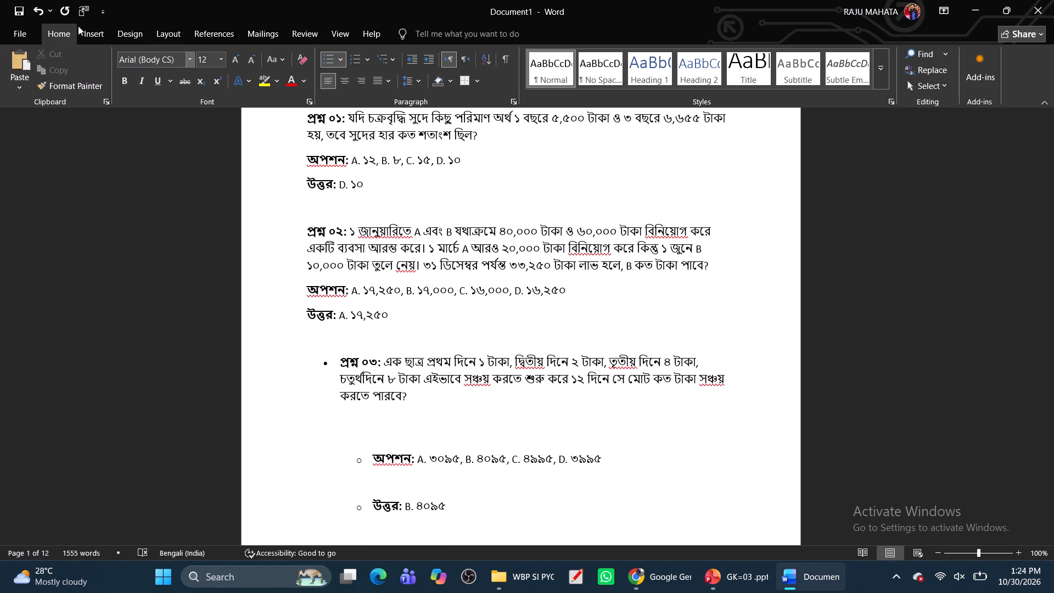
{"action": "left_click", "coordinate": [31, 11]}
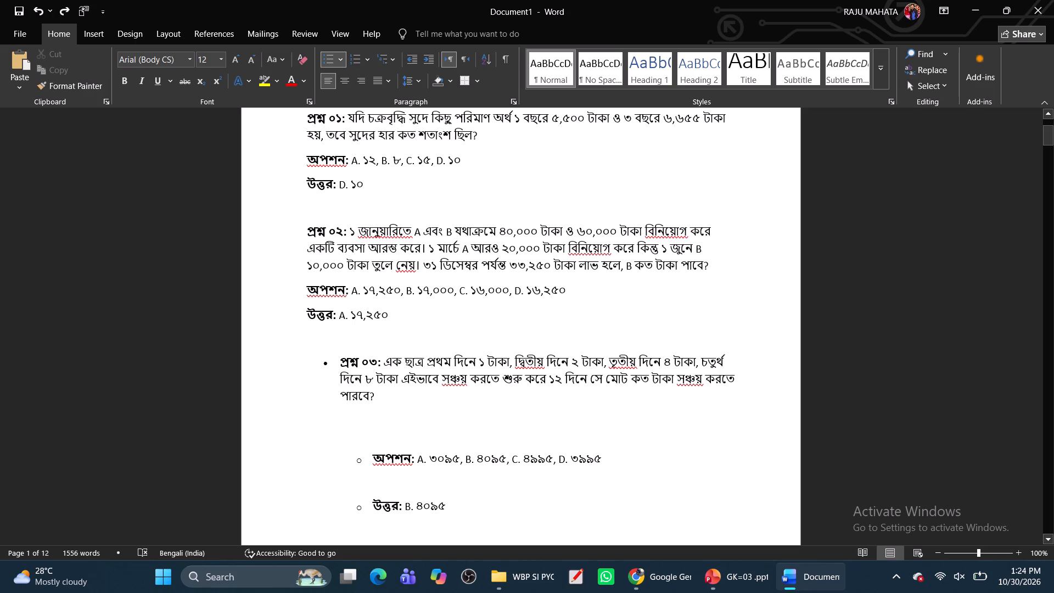
Remove the bullets, indents and preceding blank lines from the question, অপশন and উত্তর lines of প্রশ্ন ০৩.
{"action": "left_click", "coordinate": [339, 360]}
{"action": "key", "text": "BackSpace"}
{"action": "key", "text": "BackSpace"}
{"action": "key", "text": "BackSpace"}
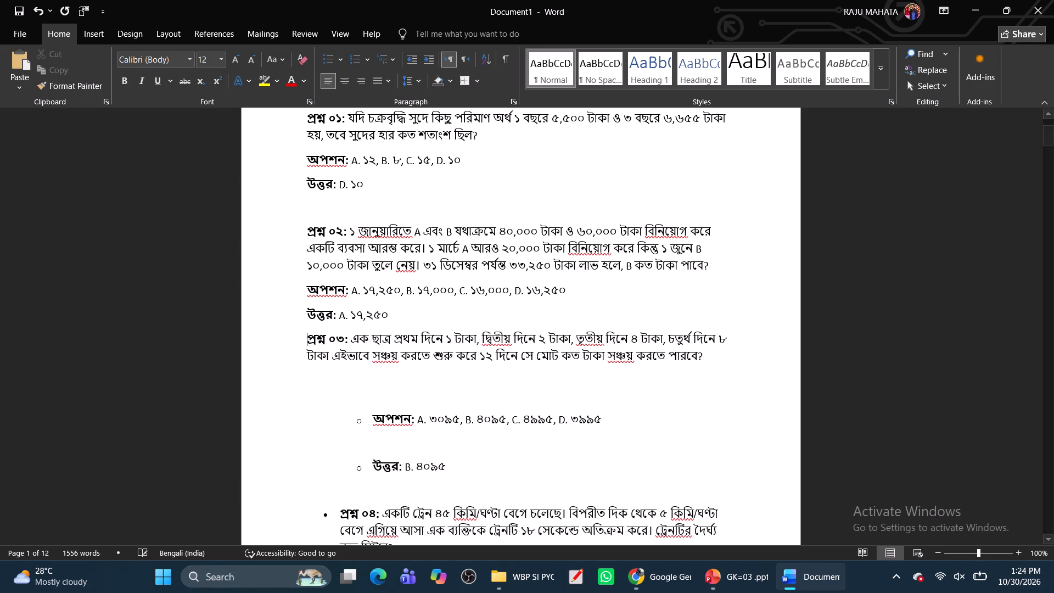
{"action": "left_click", "coordinate": [373, 421]}
{"action": "key", "text": "BackSpace"}
{"action": "key", "text": "BackSpace"}
{"action": "key", "text": "BackSpace"}
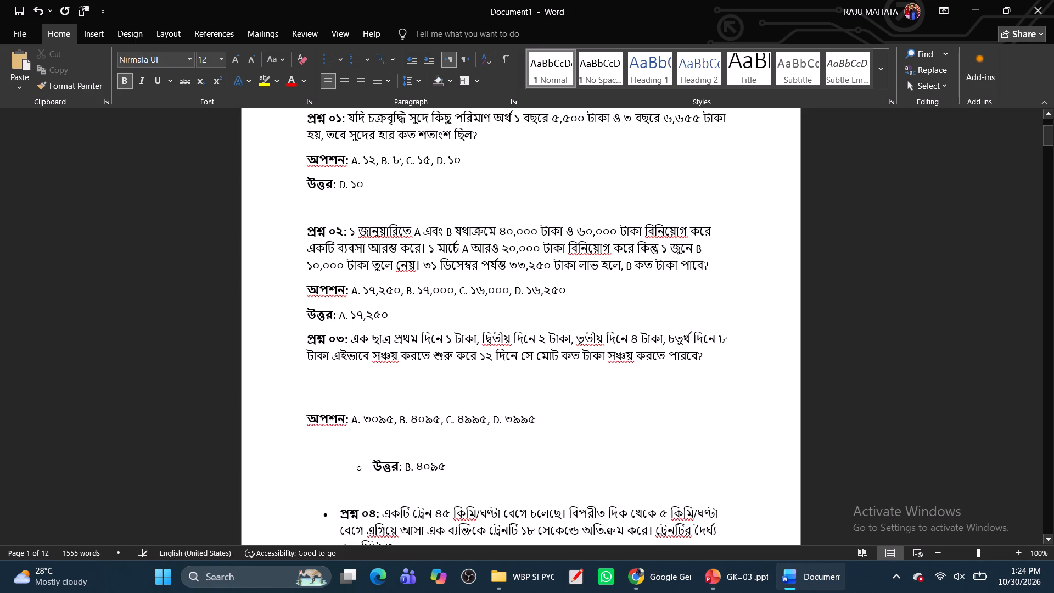
{"action": "key", "text": "BackSpace"}
{"action": "left_click", "coordinate": [373, 437]}
{"action": "key", "text": "BackSpace"}
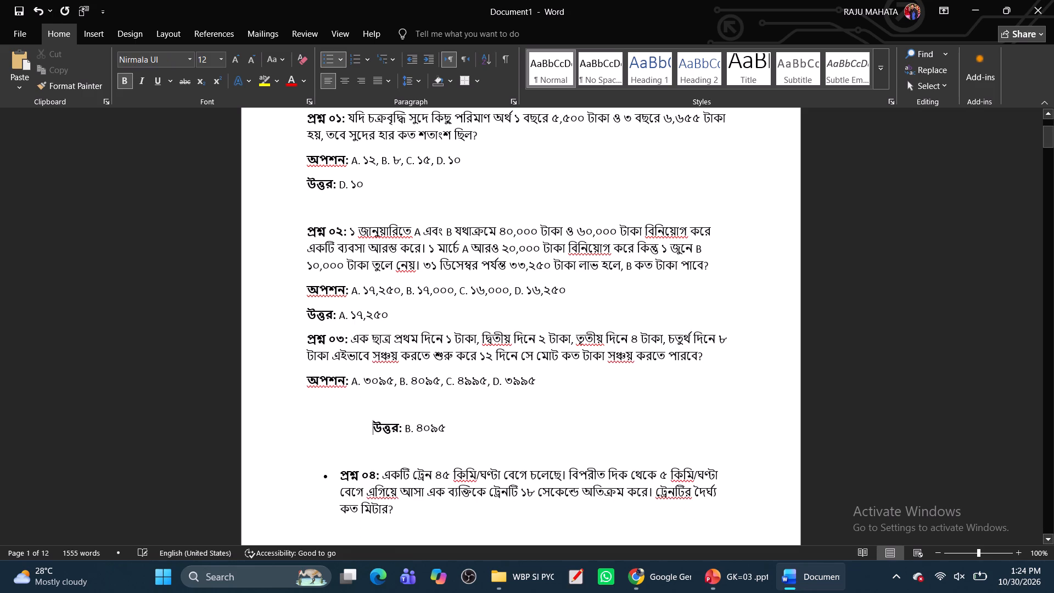
{"action": "key", "text": "BackSpace"}
{"action": "key", "text": "BackSpace"}
Remove the bullets, indents and preceding blank lines from the question, অপশন and উত্তর lines of প্রশ্ন ০৪.
{"action": "scroll", "coordinate": [373, 437], "scroll_direction": "down", "scroll_amount": 3}
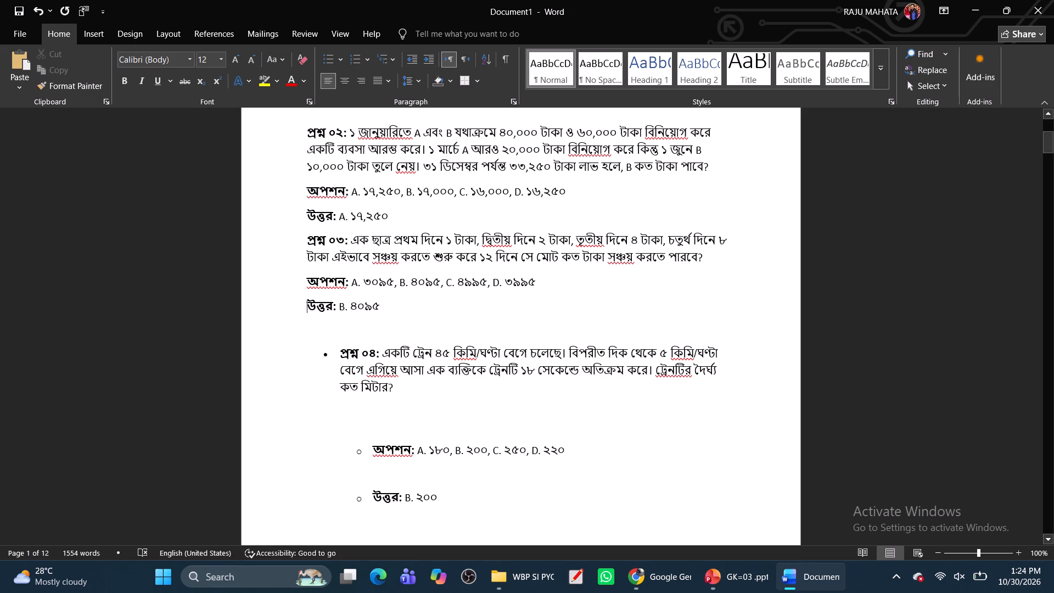
{"action": "left_click", "coordinate": [339, 360]}
{"action": "key", "text": "BackSpace"}
{"action": "key", "text": "BackSpace"}
{"action": "key", "text": "BackSpace"}
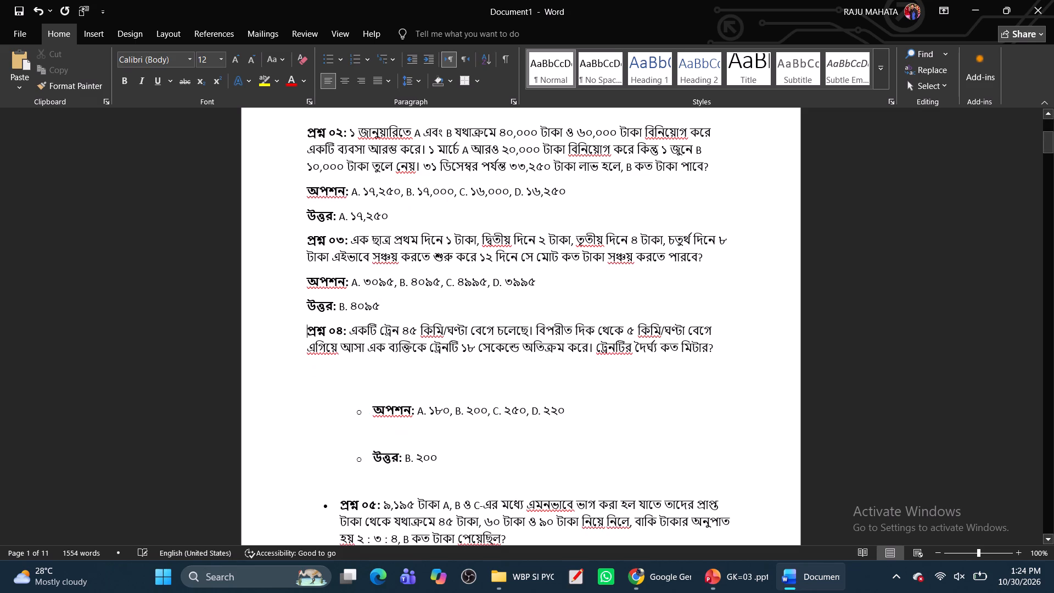
{"action": "left_click", "coordinate": [369, 416]}
{"action": "key", "text": "BackSpace"}
{"action": "key", "text": "BackSpace"}
{"action": "key", "text": "BackSpace"}
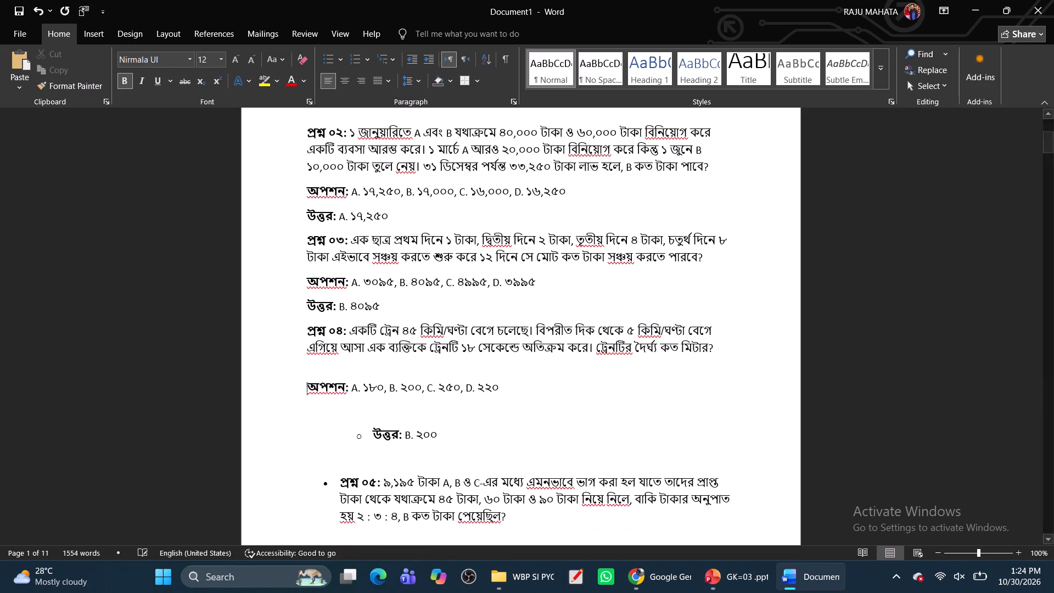
{"action": "key", "text": "BackSpace"}
{"action": "left_click", "coordinate": [374, 421]}
{"action": "key", "text": "BackSpace"}
{"action": "key", "text": "BackSpace"}
{"action": "key", "text": "BackSpace"}
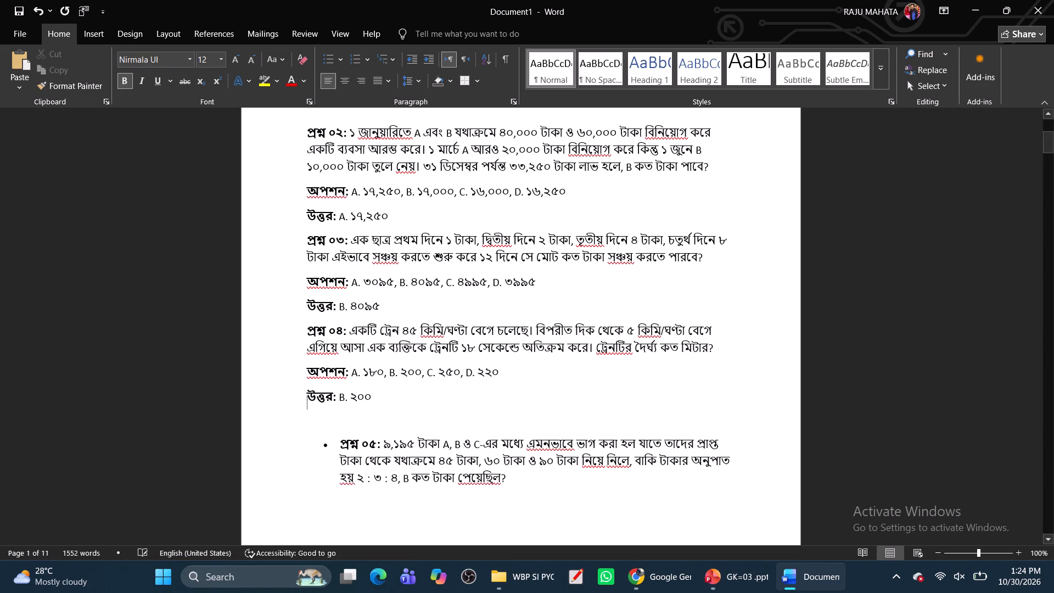
Remove the bullets, indents and preceding blank lines from the question, অপশন and উত্তর lines of প্রশ্ন ০৫.
{"action": "scroll", "coordinate": [374, 433], "scroll_direction": "down", "scroll_amount": 2}
{"action": "left_click", "coordinate": [338, 377]}
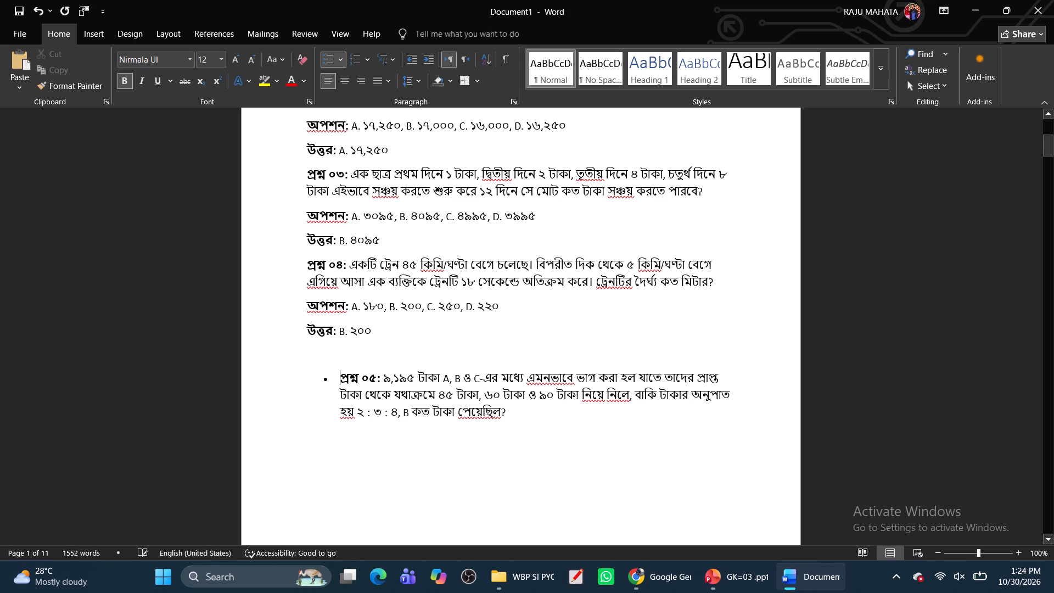
{"action": "key", "text": "BackSpace"}
{"action": "key", "text": "BackSpace"}
{"action": "key", "text": "BackSpace"}
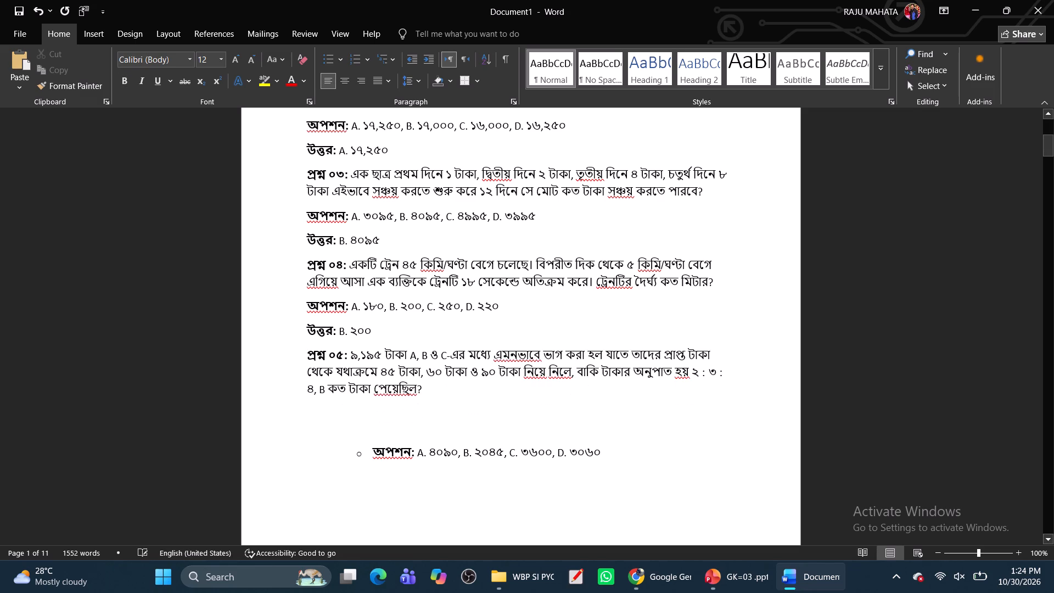
{"action": "scroll", "coordinate": [349, 388], "scroll_direction": "down", "scroll_amount": 3}
{"action": "left_click", "coordinate": [369, 361]}
{"action": "key", "text": "BackSpace"}
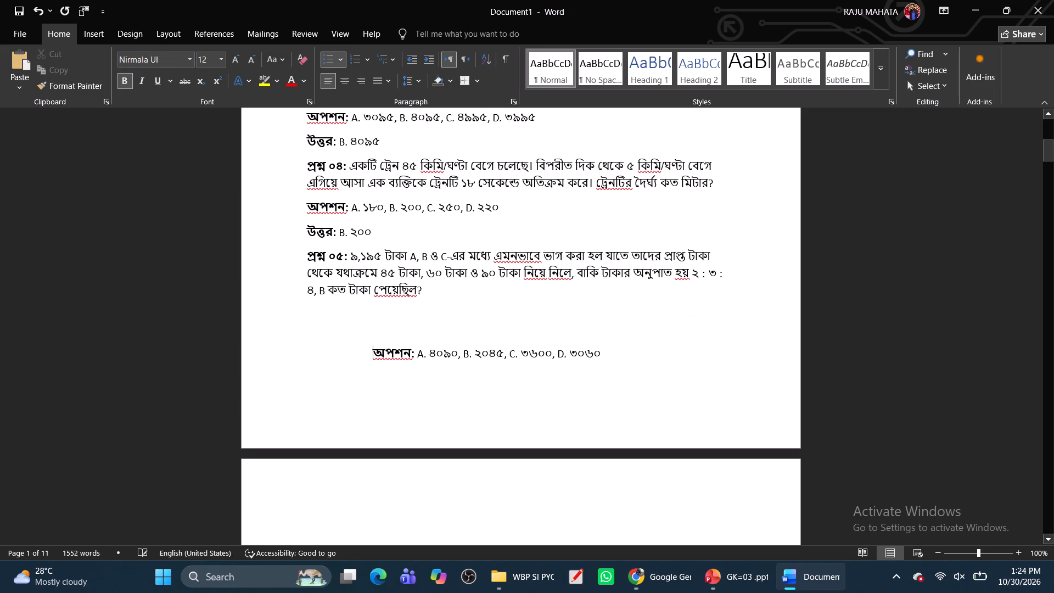
{"action": "key", "text": "BackSpace"}
{"action": "key", "text": "BackSpace"}
{"action": "key", "text": "BackSpace"}
{"action": "left_click", "coordinate": [374, 366]}
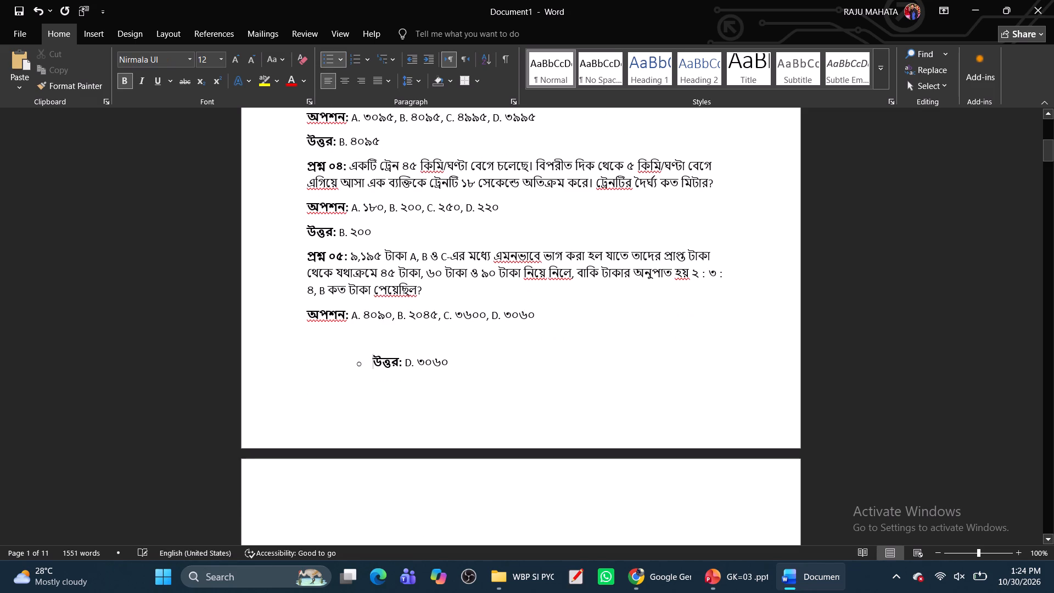
{"action": "key", "text": "BackSpace"}
{"action": "key", "text": "BackSpace"}
{"action": "key", "text": "BackSpace"}
Clear the bullets and indents from প্রশ্ন ০৬ and its অপশন and উত্তর lines, closing the gaps between them.
{"action": "scroll", "coordinate": [375, 366], "scroll_direction": "down", "scroll_amount": 3}
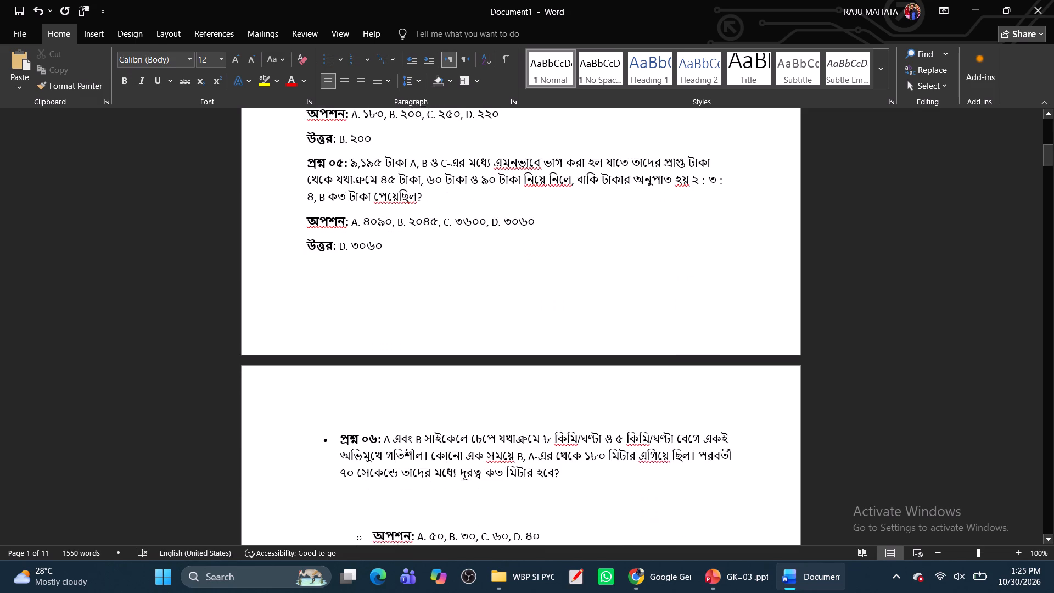
{"action": "scroll", "coordinate": [376, 373], "scroll_direction": "down", "scroll_amount": 3}
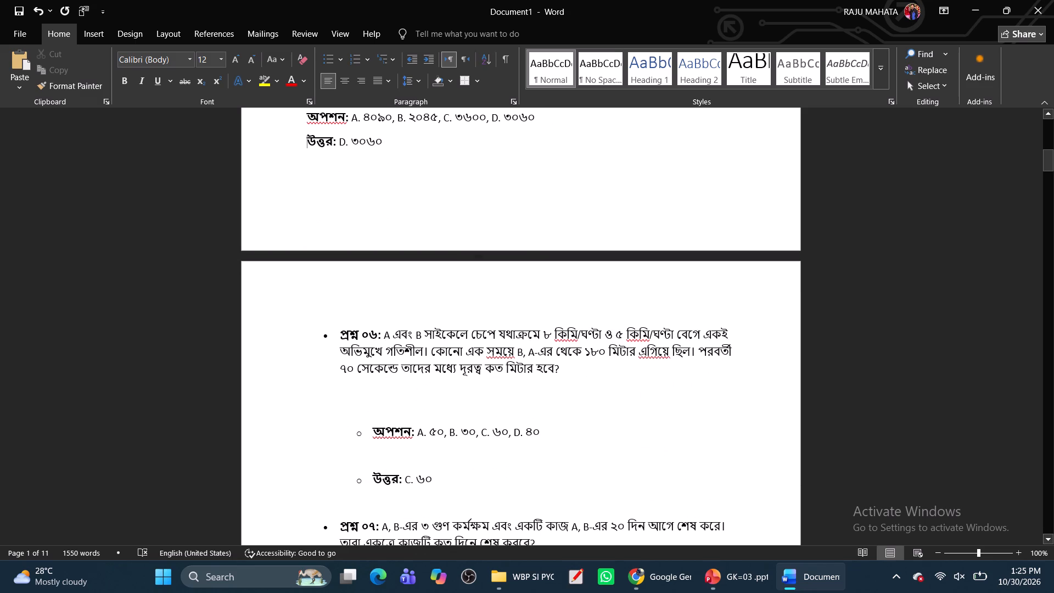
{"action": "left_click", "coordinate": [339, 338]}
{"action": "key", "text": "BackSpace"}
{"action": "key", "text": "BackSpace"}
{"action": "key", "text": "BackSpace"}
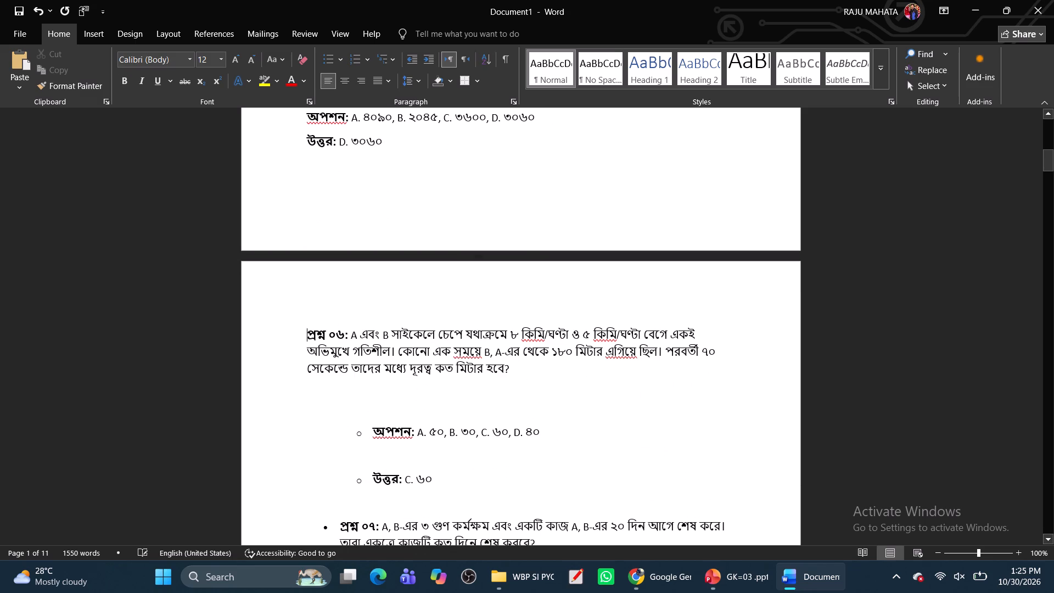
{"action": "scroll", "coordinate": [360, 371], "scroll_direction": "down", "scroll_amount": 3}
{"action": "left_click", "coordinate": [374, 336]}
{"action": "key", "text": "BackSpace"}
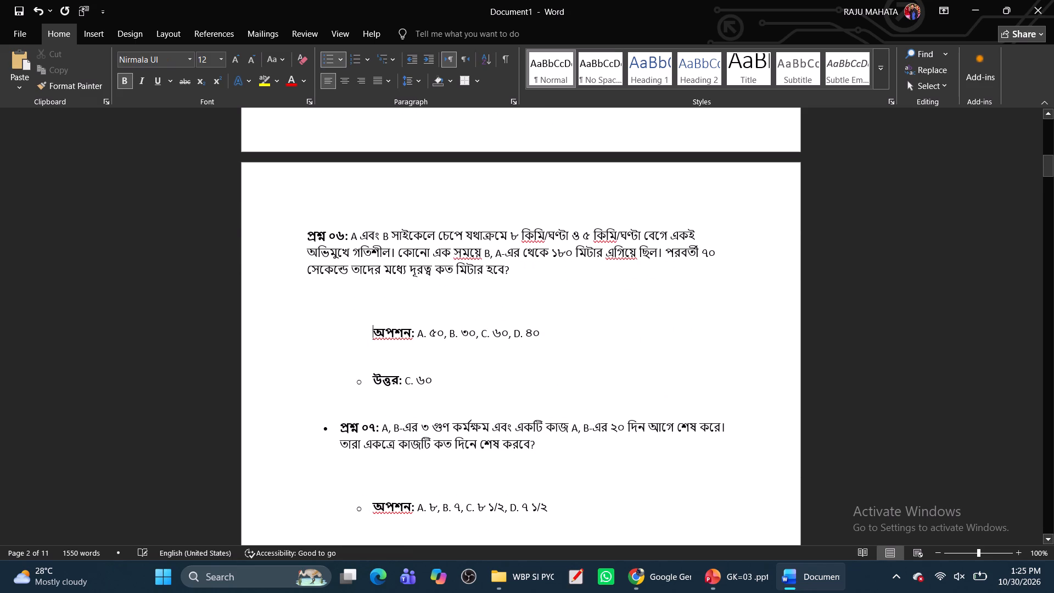
{"action": "key", "text": "BackSpace"}
{"action": "key", "text": "BackSpace"}
{"action": "key", "text": "BackSpace"}
{"action": "left_click", "coordinate": [375, 348]}
{"action": "key", "text": "BackSpace"}
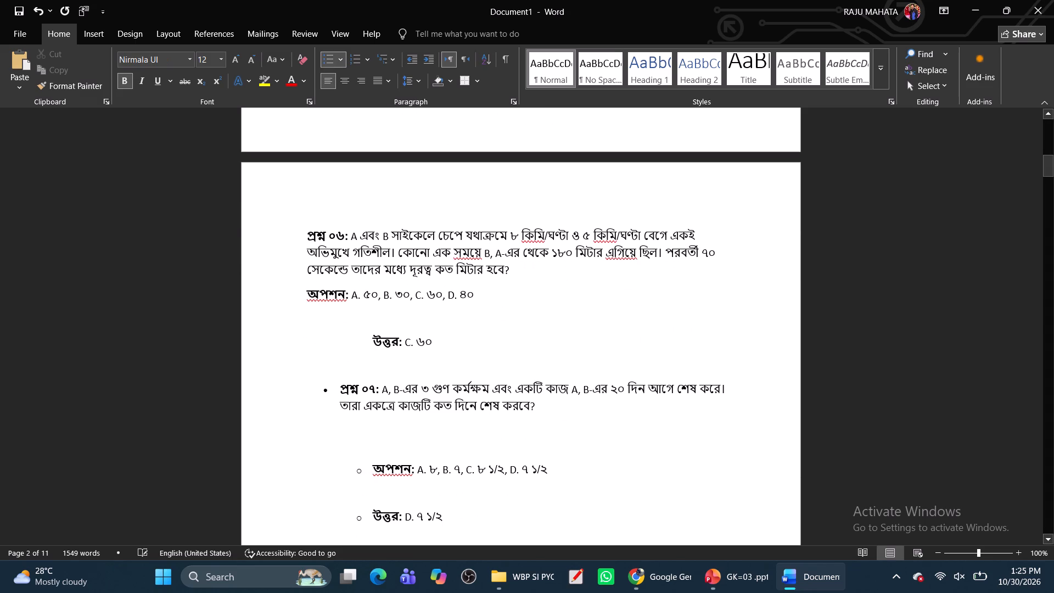
{"action": "key", "text": "BackSpace"}
{"action": "key", "text": "BackSpace"}
Remove the bullets, indents and preceding blank lines from the question, অপশন and উত্তর lines of প্রশ্ন ০৭.
{"action": "left_click", "coordinate": [339, 367]}
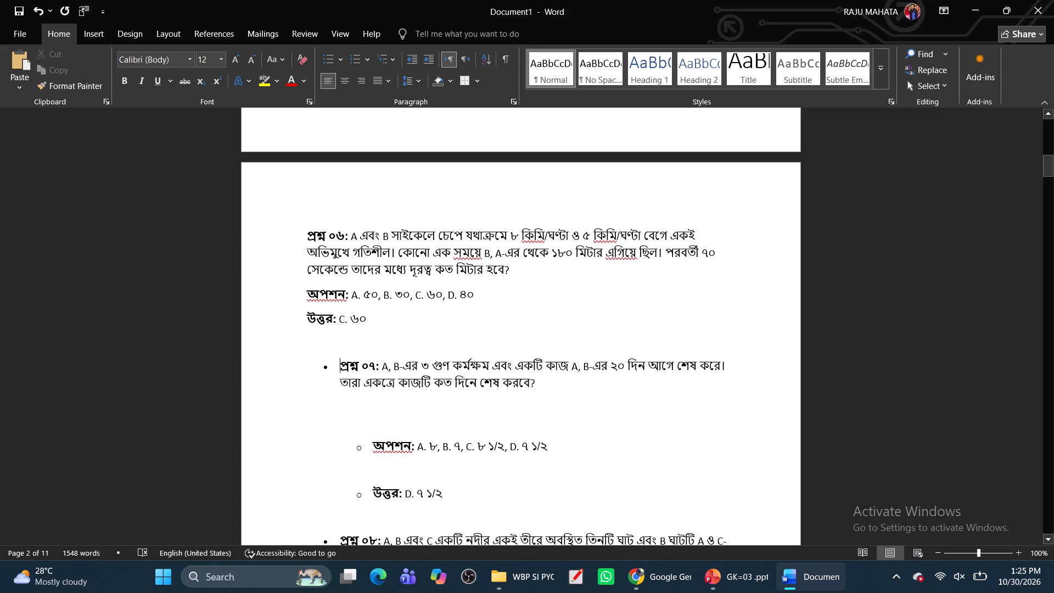
{"action": "key", "text": "BackSpace"}
{"action": "key", "text": "BackSpace"}
{"action": "key", "text": "BackSpace"}
{"action": "left_click", "coordinate": [373, 424]}
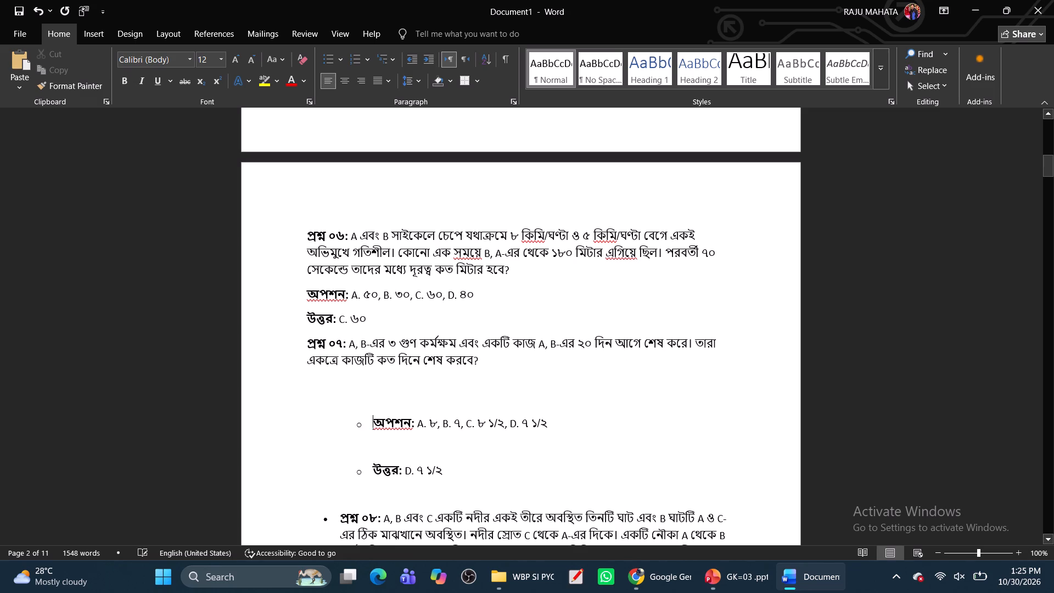
{"action": "key", "text": "BackSpace"}
{"action": "key", "text": "BackSpace"}
{"action": "key", "text": "BackSpace"}
{"action": "key", "text": "BackSpace"}
{"action": "scroll", "coordinate": [373, 424], "scroll_direction": "down", "scroll_amount": 2}
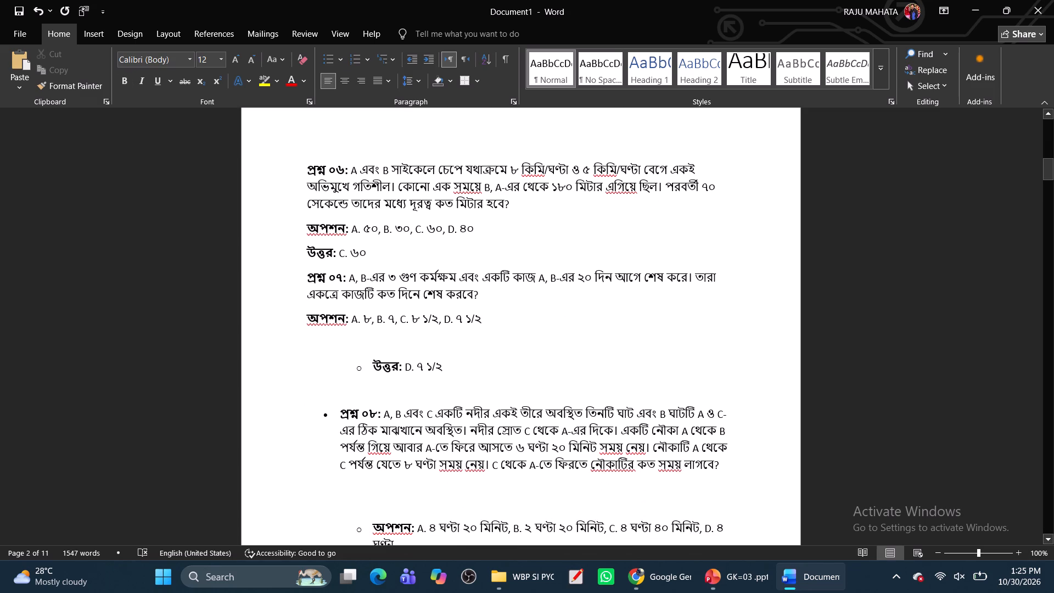
{"action": "left_click", "coordinate": [372, 369]}
{"action": "key", "text": "BackSpace"}
{"action": "key", "text": "BackSpace"}
{"action": "key", "text": "BackSpace"}
Remove the bullets, indents and preceding blank lines from the question, অপশন and উত্তর lines of প্রশ্ন ০৮.
{"action": "scroll", "coordinate": [372, 369], "scroll_direction": "down", "scroll_amount": 4}
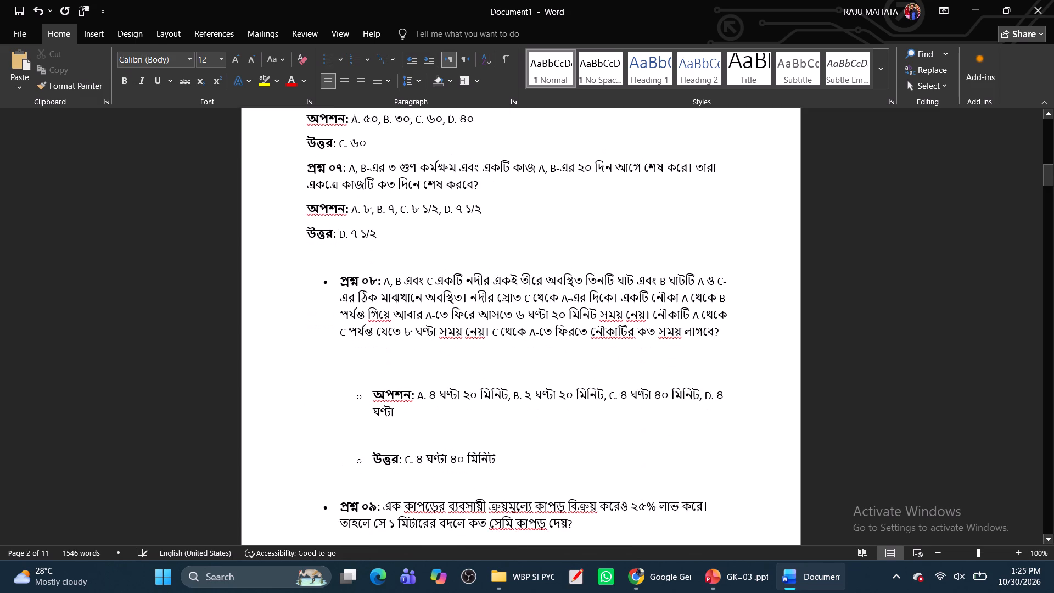
{"action": "left_click", "coordinate": [339, 260]}
{"action": "key", "text": "BackSpace"}
{"action": "key", "text": "BackSpace"}
{"action": "key", "text": "BackSpace"}
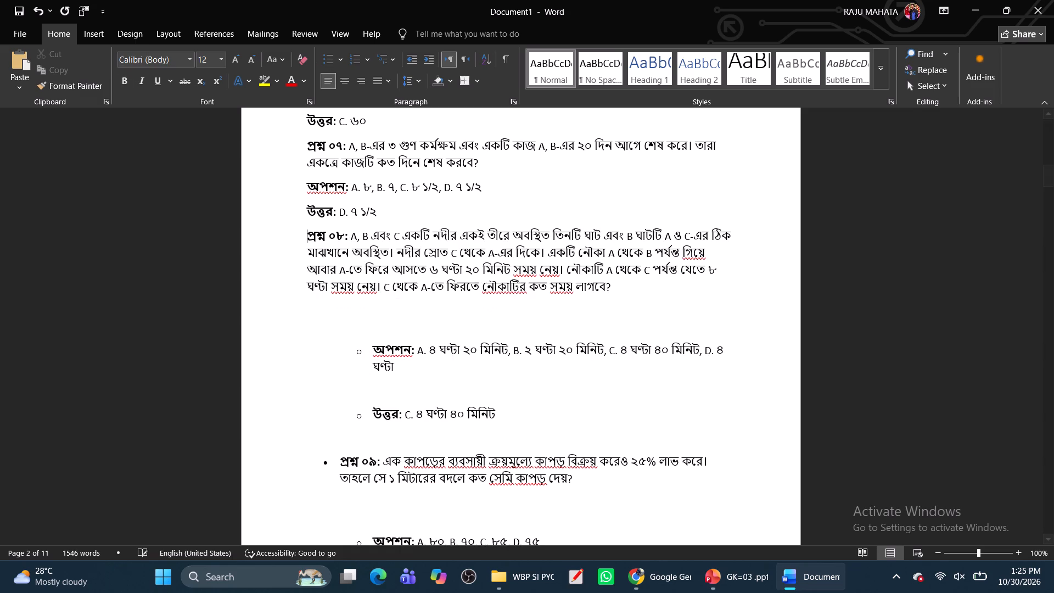
{"action": "left_click", "coordinate": [370, 354]}
{"action": "key", "text": "BackSpace"}
{"action": "key", "text": "BackSpace"}
{"action": "key", "text": "BackSpace"}
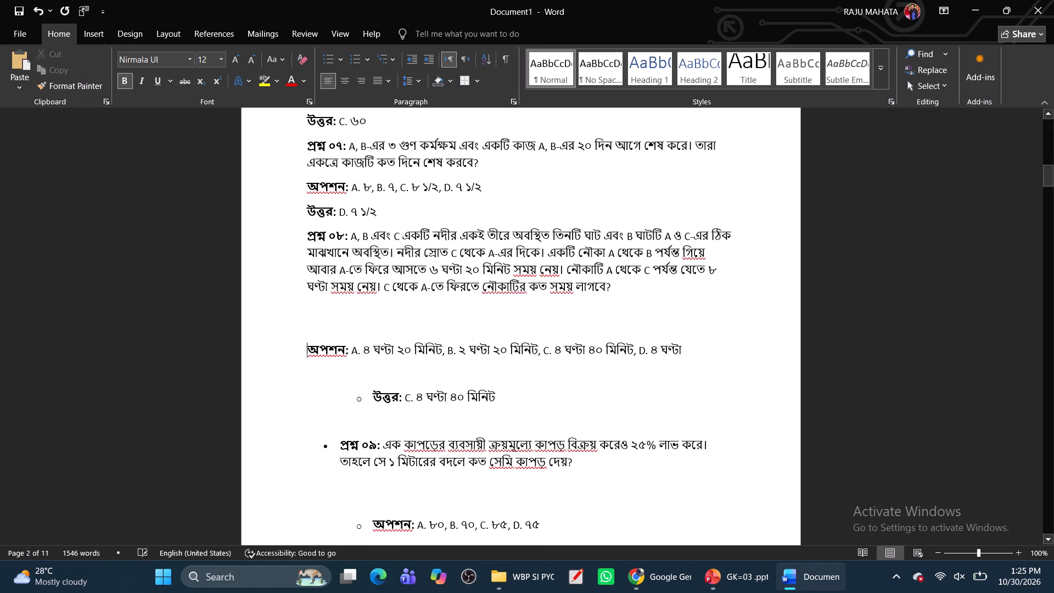
{"action": "key", "text": "BackSpace"}
{"action": "left_click", "coordinate": [374, 363]}
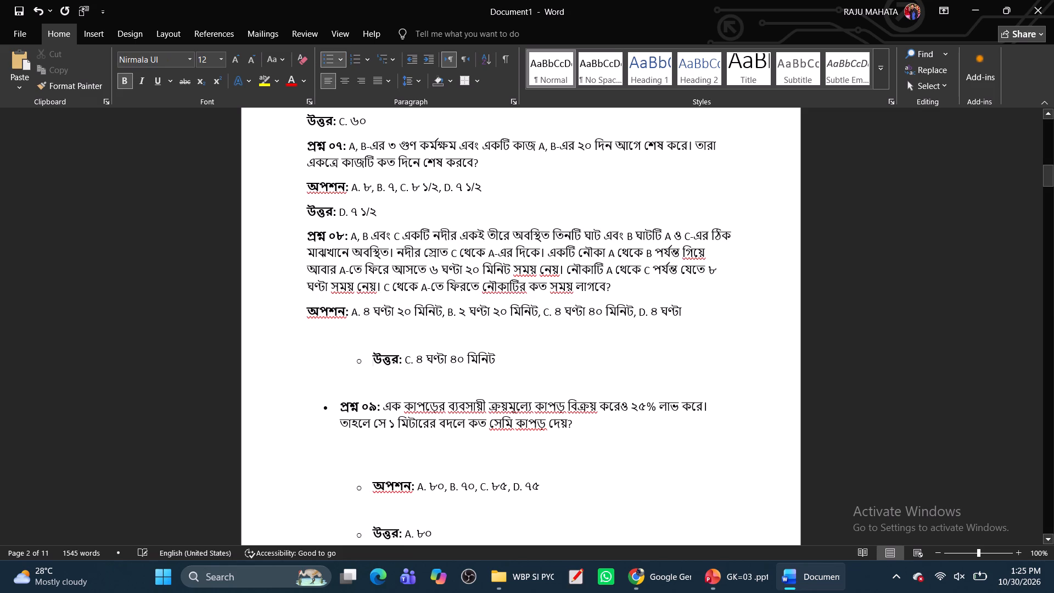
{"action": "key", "text": "BackSpace"}
{"action": "key", "text": "BackSpace"}
{"action": "key", "text": "BackSpace"}
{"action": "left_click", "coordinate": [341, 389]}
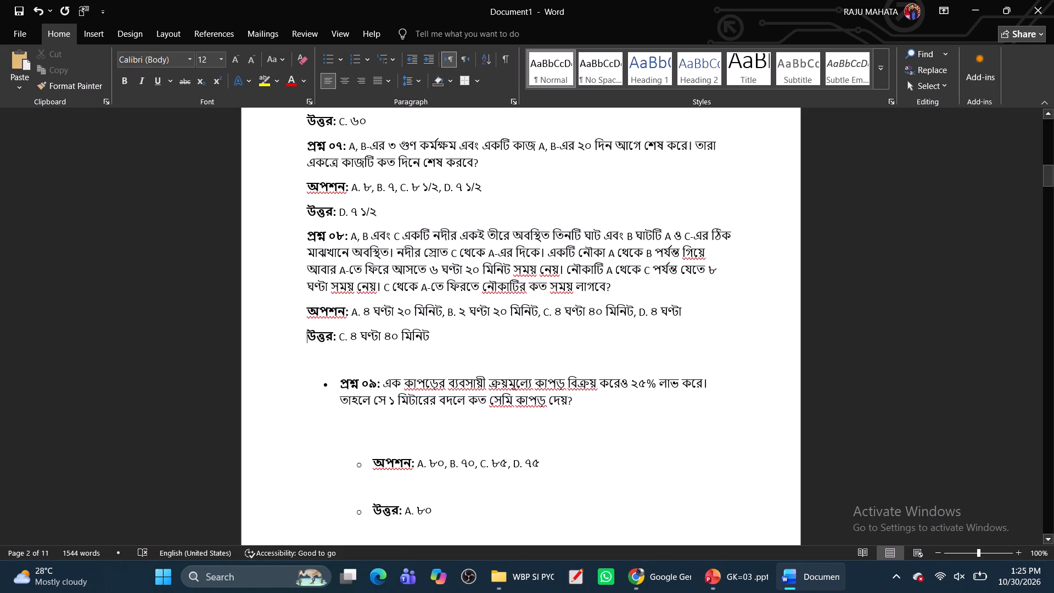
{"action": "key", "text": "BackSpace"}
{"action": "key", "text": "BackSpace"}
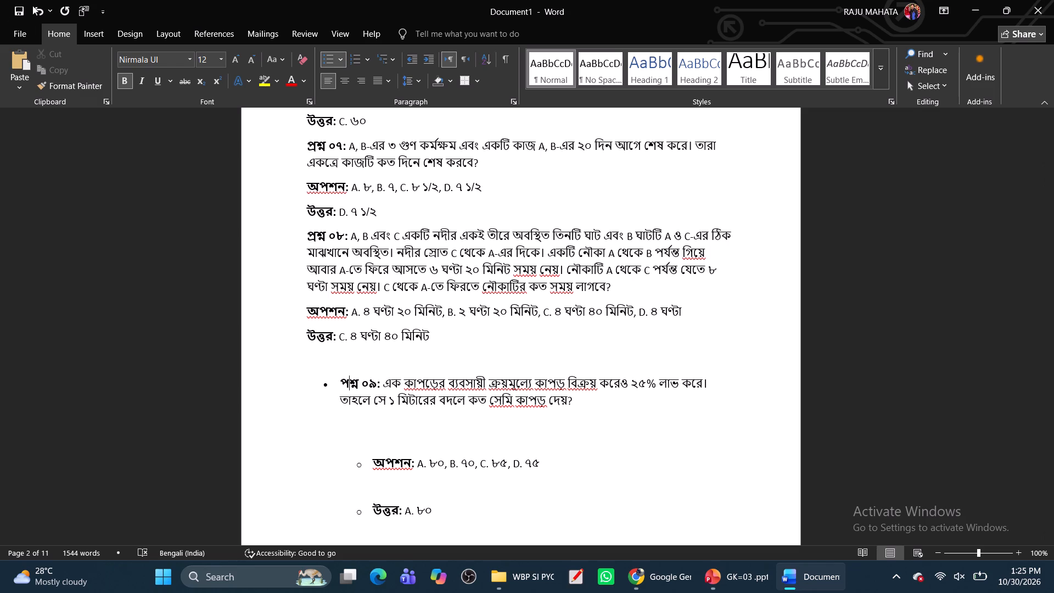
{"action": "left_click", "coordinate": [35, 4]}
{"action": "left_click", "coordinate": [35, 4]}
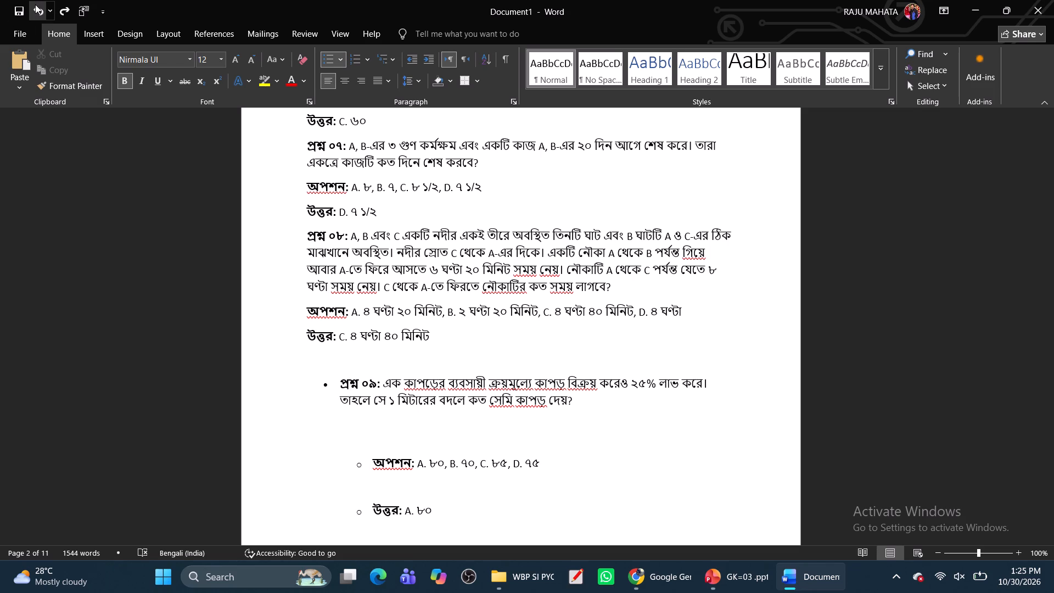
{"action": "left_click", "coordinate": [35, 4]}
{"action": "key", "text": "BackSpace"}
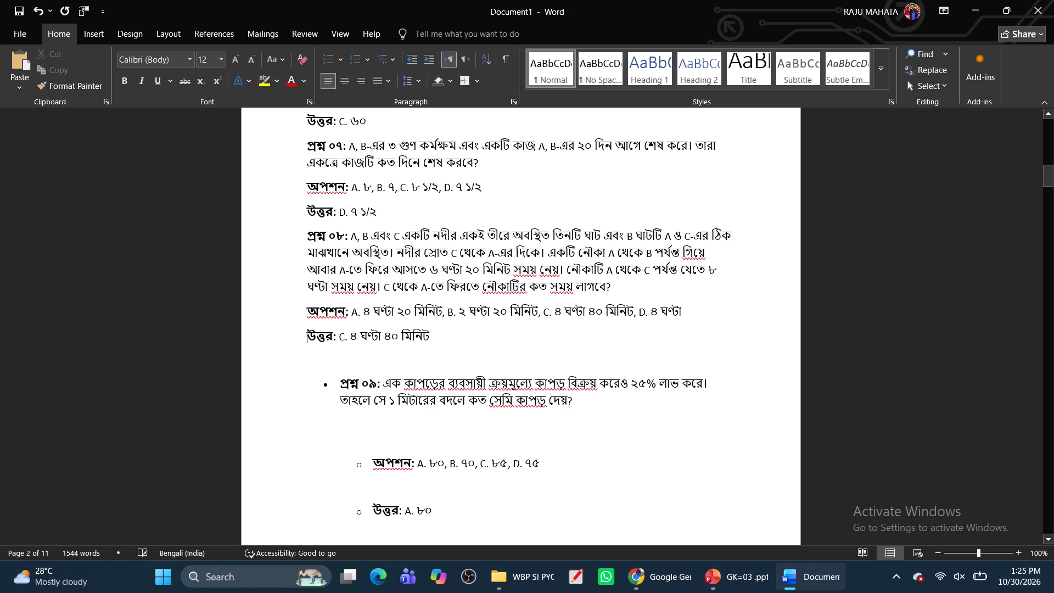
Remove the bullets, indents and preceding blank lines from the question, অপশন and উত্তর lines of প্রশ্ন ০৯.
{"action": "left_click", "coordinate": [342, 384]}
{"action": "left_click", "coordinate": [339, 383]}
{"action": "key", "text": "BackSpace"}
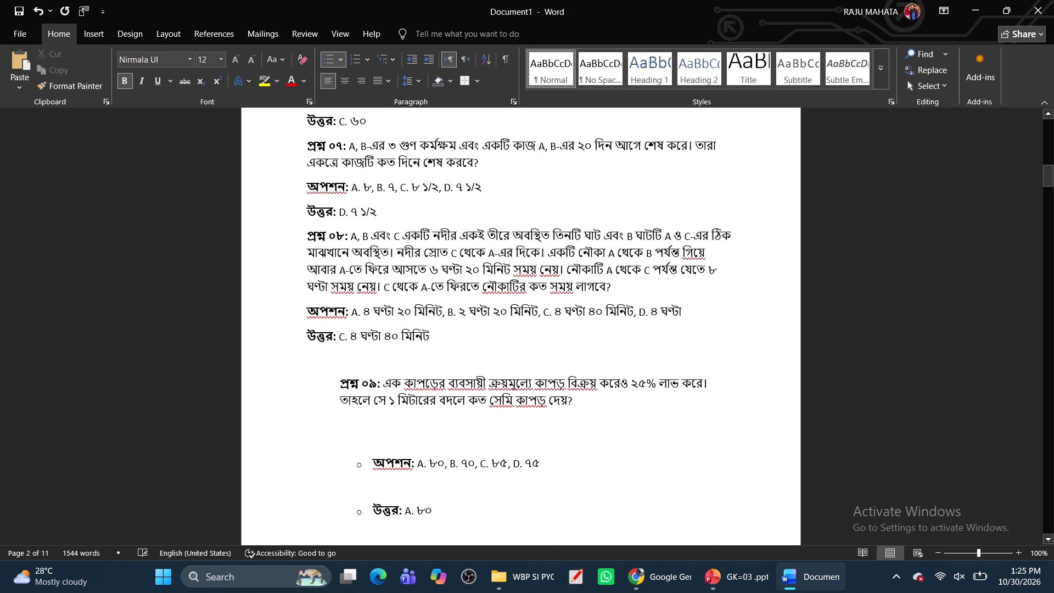
{"action": "key", "text": "BackSpace"}
{"action": "key", "text": "BackSpace"}
{"action": "left_click", "coordinate": [378, 443]}
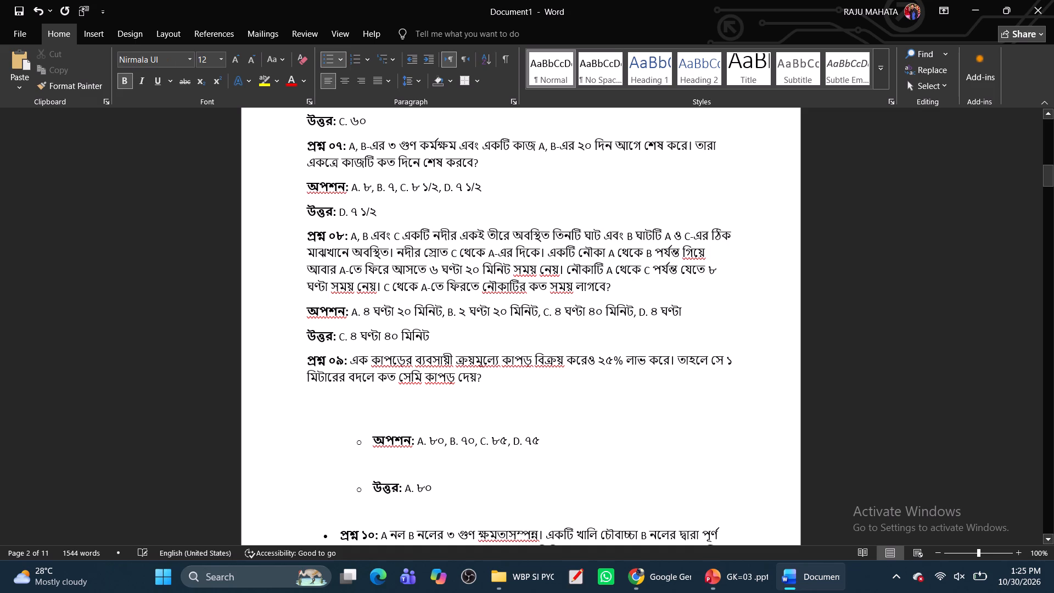
{"action": "key", "text": "BackSpace"}
{"action": "key", "text": "BackSpace"}
{"action": "key", "text": "BackSpace"}
{"action": "key", "text": "BackSpace"}
{"action": "scroll", "coordinate": [350, 439], "scroll_direction": "down", "scroll_amount": 2}
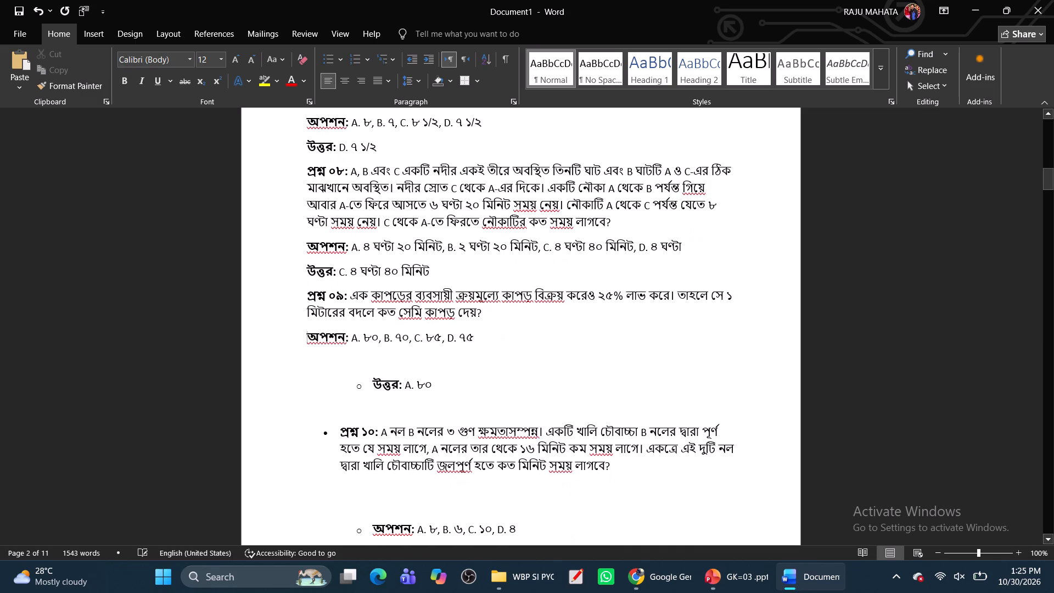
{"action": "left_click", "coordinate": [374, 387]}
{"action": "key", "text": "BackSpace"}
{"action": "key", "text": "BackSpace"}
{"action": "key", "text": "BackSpace"}
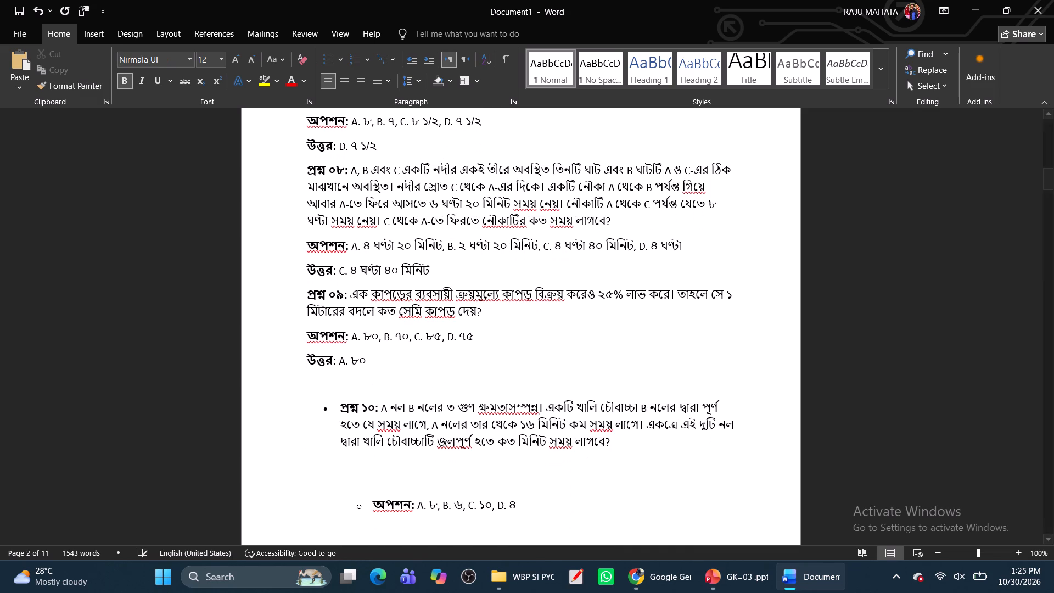
Clear the bullets and indents from প্রশ্ন ১০ and its অপশন and উত্তর lines, closing the gaps between them.
{"action": "scroll", "coordinate": [372, 394], "scroll_direction": "down", "scroll_amount": 2}
{"action": "left_click", "coordinate": [339, 346]}
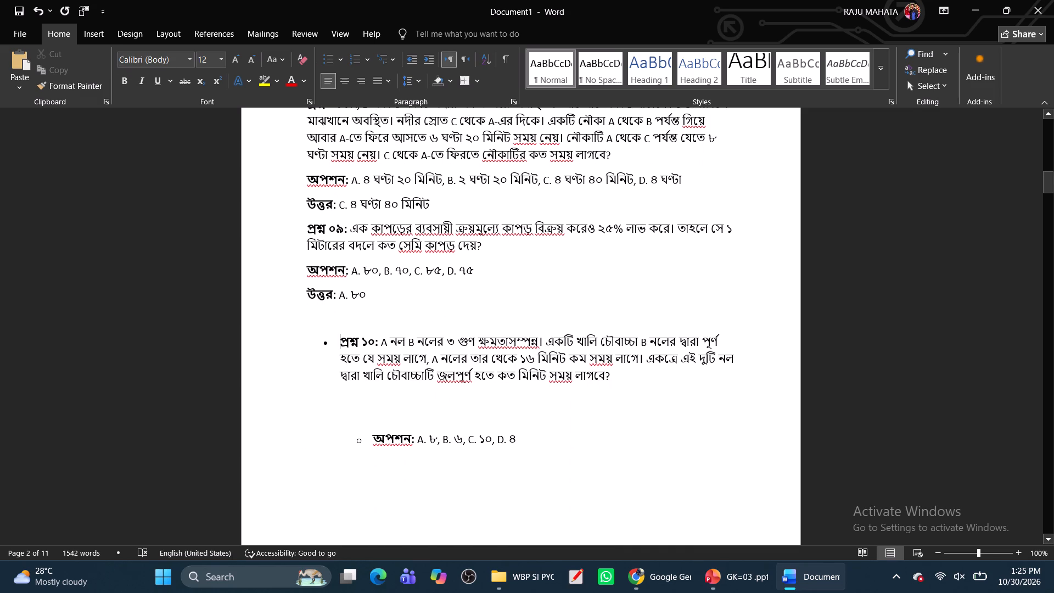
{"action": "key", "text": "BackSpace"}
{"action": "key", "text": "BackSpace"}
{"action": "key", "text": "BackSpace"}
{"action": "left_click", "coordinate": [370, 424]}
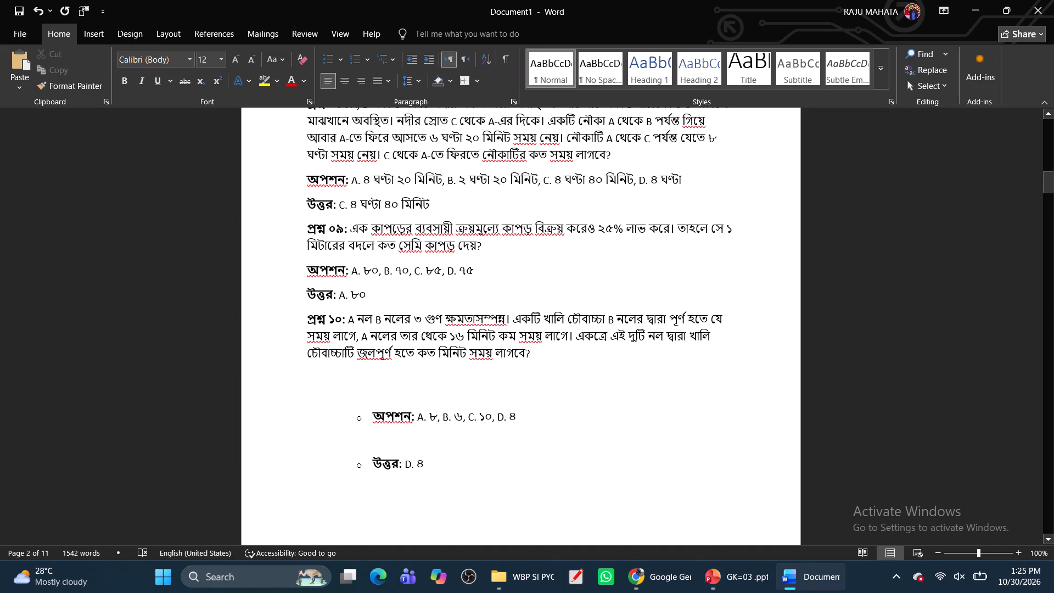
{"action": "key", "text": "BackSpace"}
{"action": "key", "text": "BackSpace"}
{"action": "key", "text": "BackSpace"}
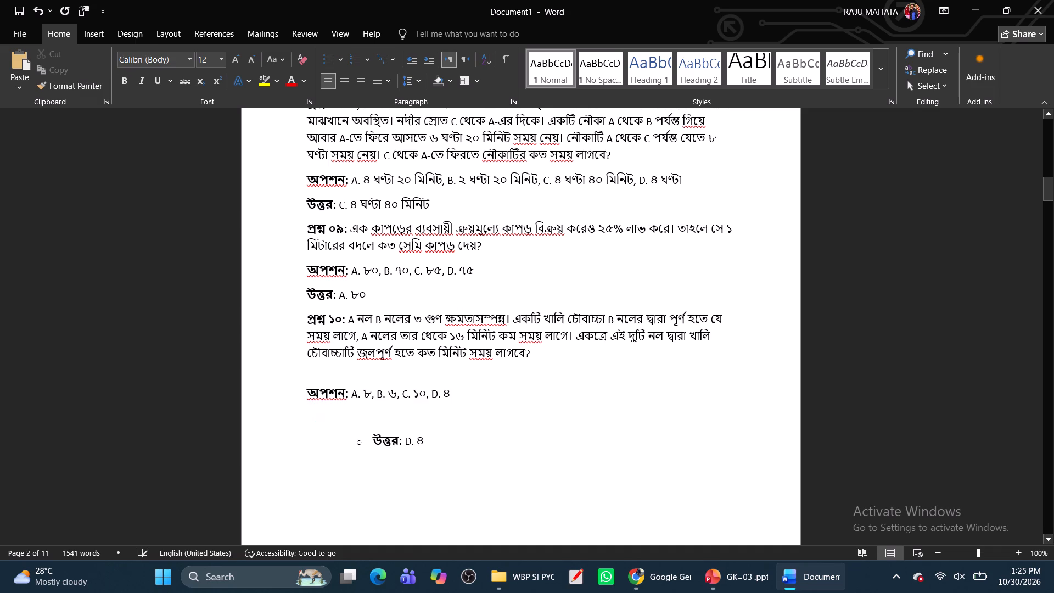
{"action": "key", "text": "BackSpace"}
{"action": "left_click", "coordinate": [375, 433]}
{"action": "key", "text": "BackSpace"}
{"action": "key", "text": "BackSpace"}
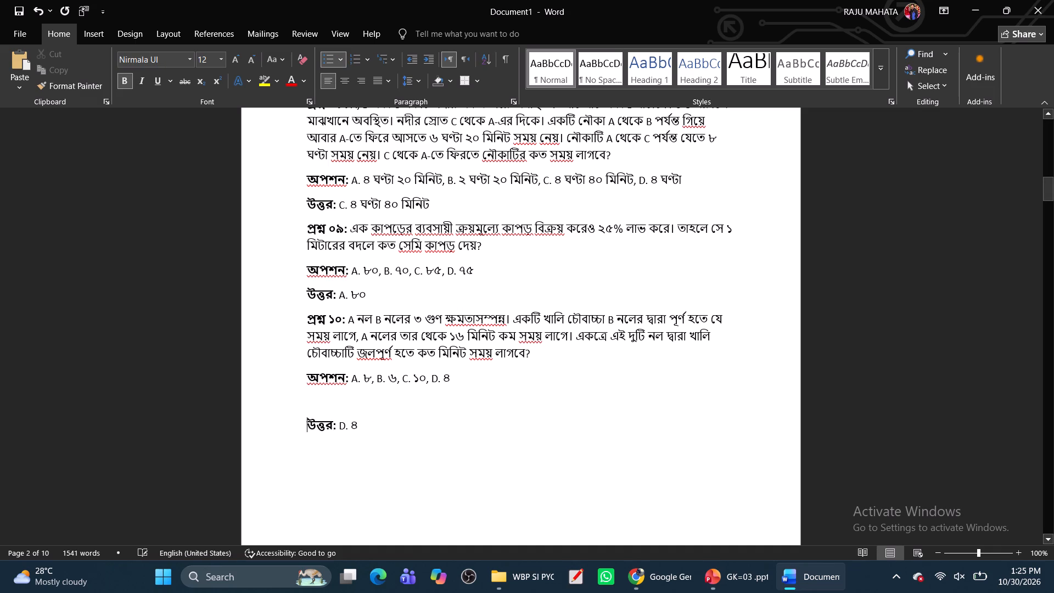
{"action": "key", "text": "BackSpace"}
Remove the bullets, indents and blank lines from প্রশ্ন ১১ and its অপশন and উত্তর lines, keeping উত্তর on its own line.
{"action": "scroll", "coordinate": [375, 433], "scroll_direction": "down", "scroll_amount": 3}
{"action": "left_click", "coordinate": [341, 350]}
{"action": "key", "text": "BackSpace"}
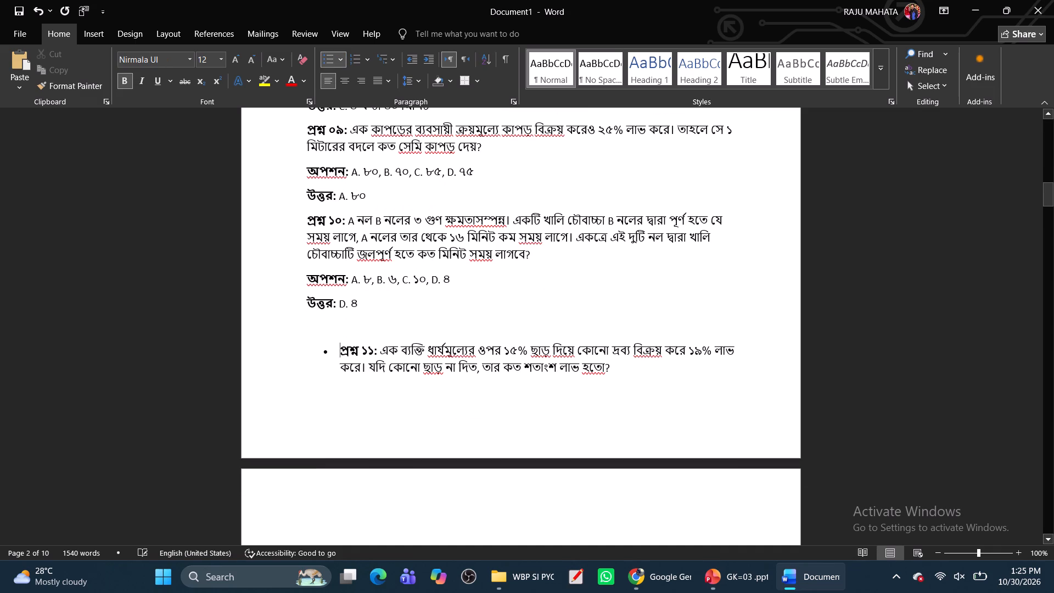
{"action": "key", "text": "BackSpace"}
{"action": "key", "text": "BackSpace"}
{"action": "scroll", "coordinate": [354, 416], "scroll_direction": "down", "scroll_amount": 3}
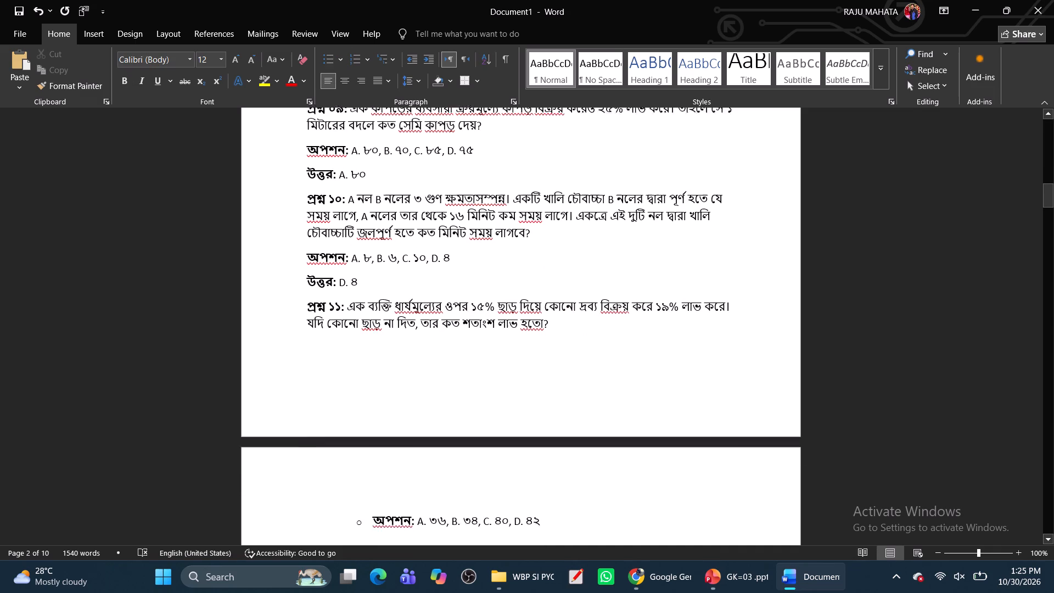
{"action": "scroll", "coordinate": [349, 427], "scroll_direction": "down", "scroll_amount": 1}
{"action": "left_click", "coordinate": [373, 417]}
{"action": "key", "text": "BackSpace"}
{"action": "key", "text": "BackSpace"}
{"action": "key", "text": "BackSpace"}
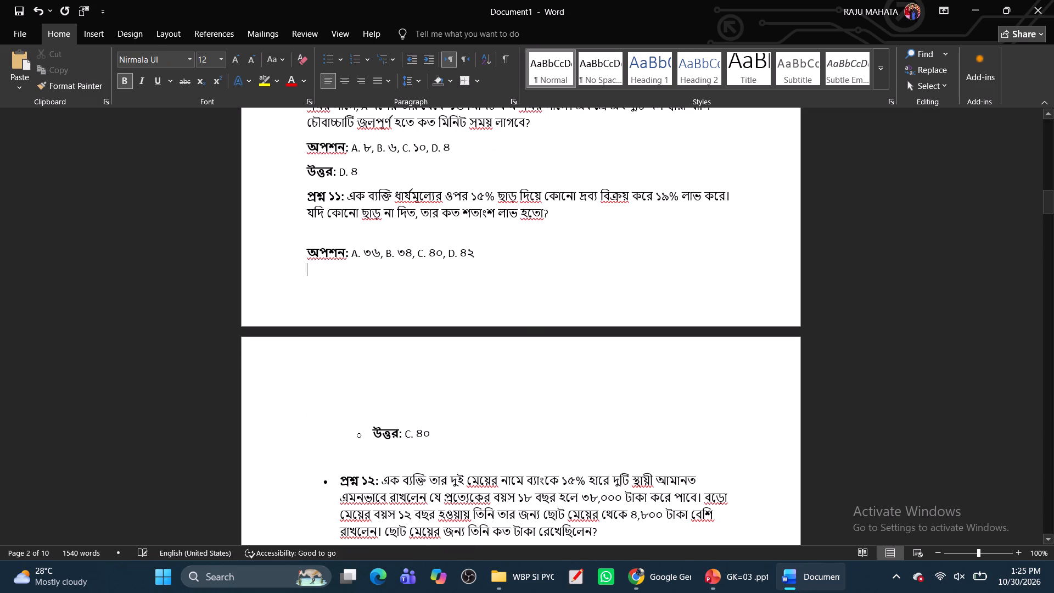
{"action": "key", "text": "BackSpace"}
{"action": "left_click", "coordinate": [374, 438]}
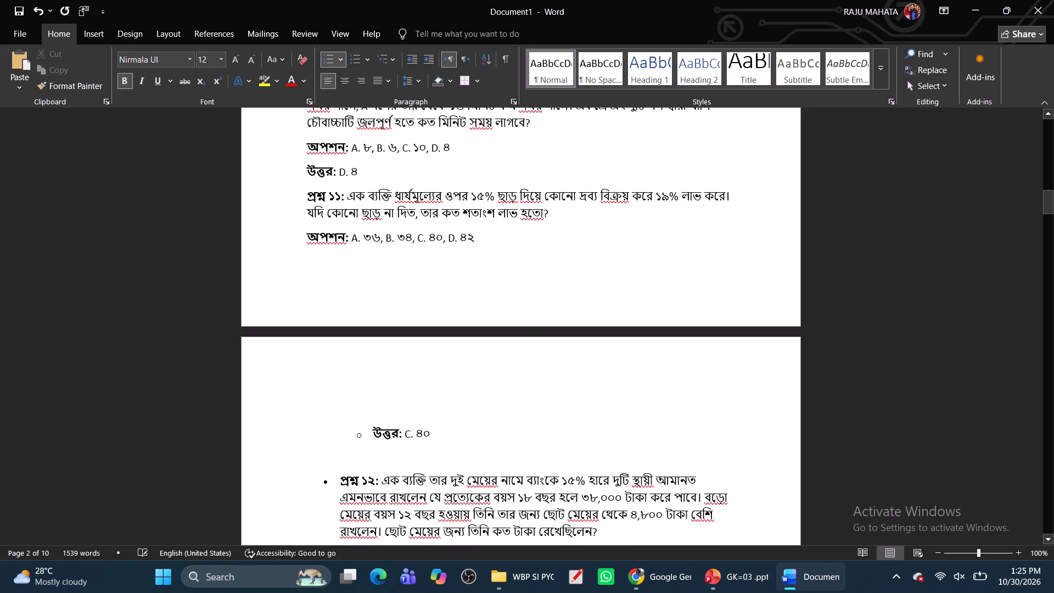
{"action": "key", "text": "BackSpace"}
{"action": "key", "text": "BackSpace"}
{"action": "key", "text": "BackSpace"}
{"action": "key", "text": "BackSpace"}
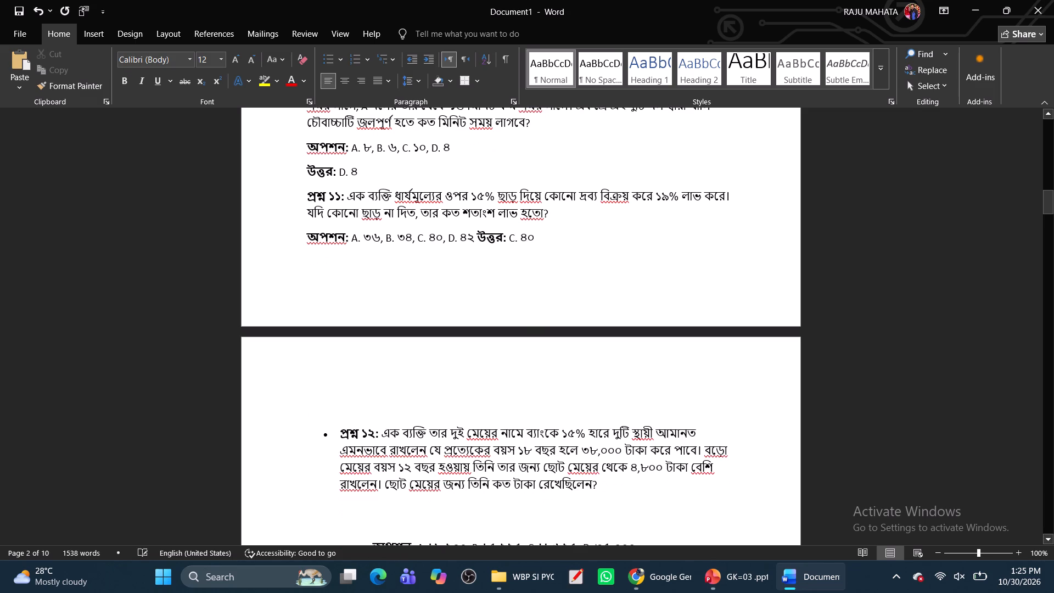
{"action": "key", "text": "Return"}
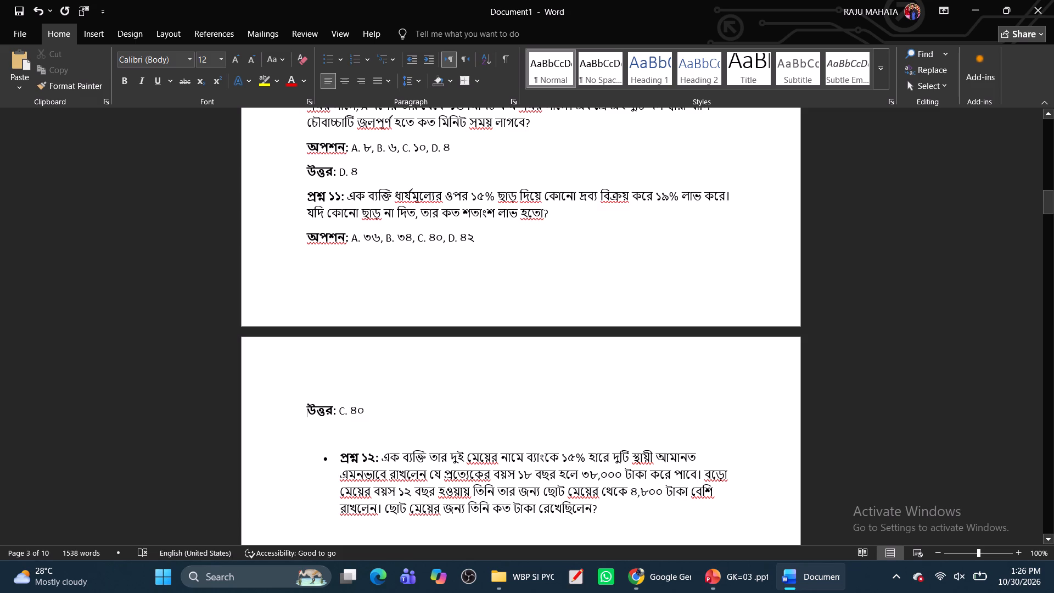
Clear the bullets, indents and blank lines from প্রশ্ন ১২ and its অপশন and উত্তর lines, keeping each on a separate line.
{"action": "scroll", "coordinate": [340, 438], "scroll_direction": "down", "scroll_amount": 4}
{"action": "left_click", "coordinate": [339, 328]}
{"action": "key", "text": "BackSpace"}
{"action": "key", "text": "BackSpace"}
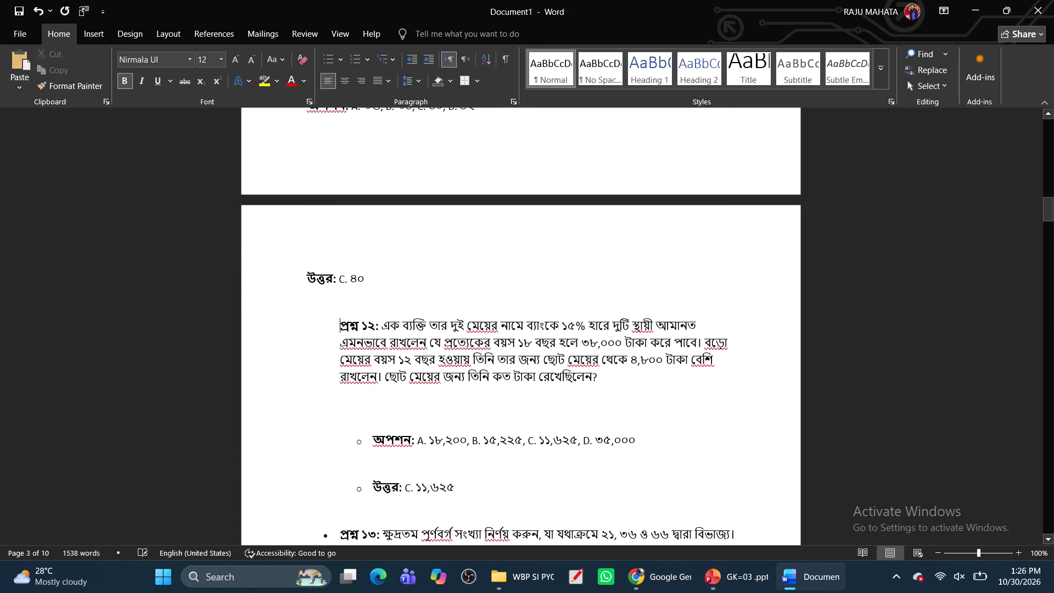
{"action": "key", "text": "BackSpace"}
{"action": "left_click", "coordinate": [372, 422]}
{"action": "key", "text": "BackSpace"}
{"action": "key", "text": "BackSpace"}
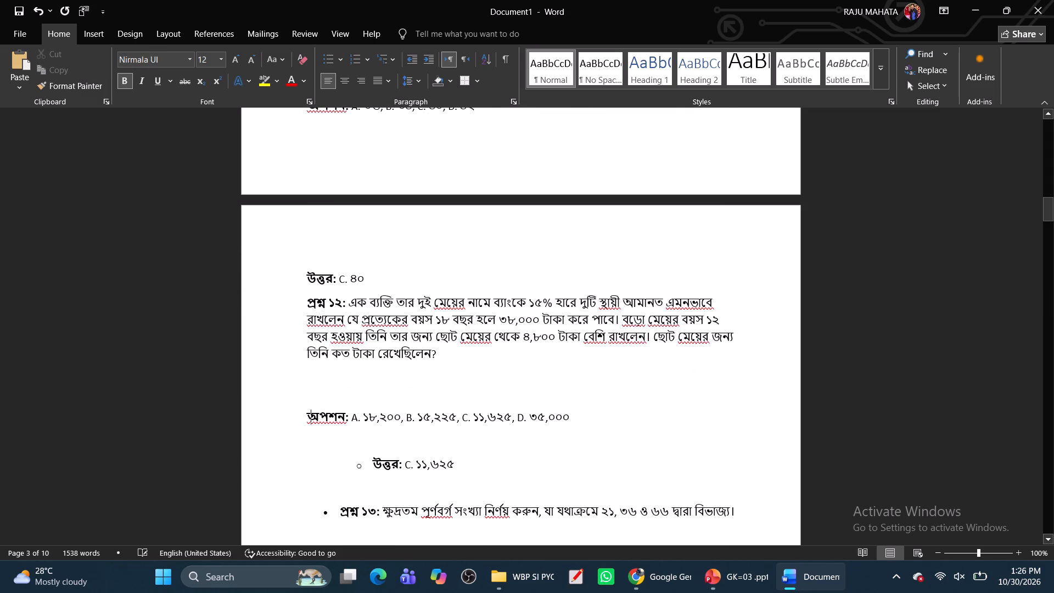
{"action": "key", "text": "BackSpace"}
{"action": "key", "text": "BackSpace"}
{"action": "left_click", "coordinate": [373, 431]}
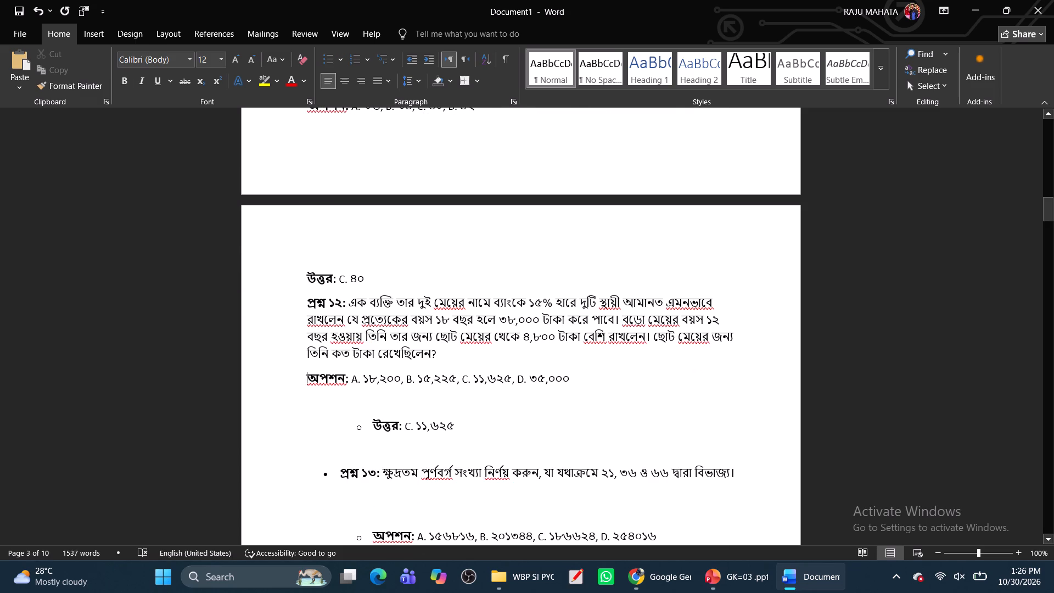
{"action": "key", "text": "BackSpace"}
{"action": "key", "text": "BackSpace"}
{"action": "key", "text": "BackSpace"}
{"action": "key", "text": "BackSpace"}
{"action": "key", "text": "Return"}
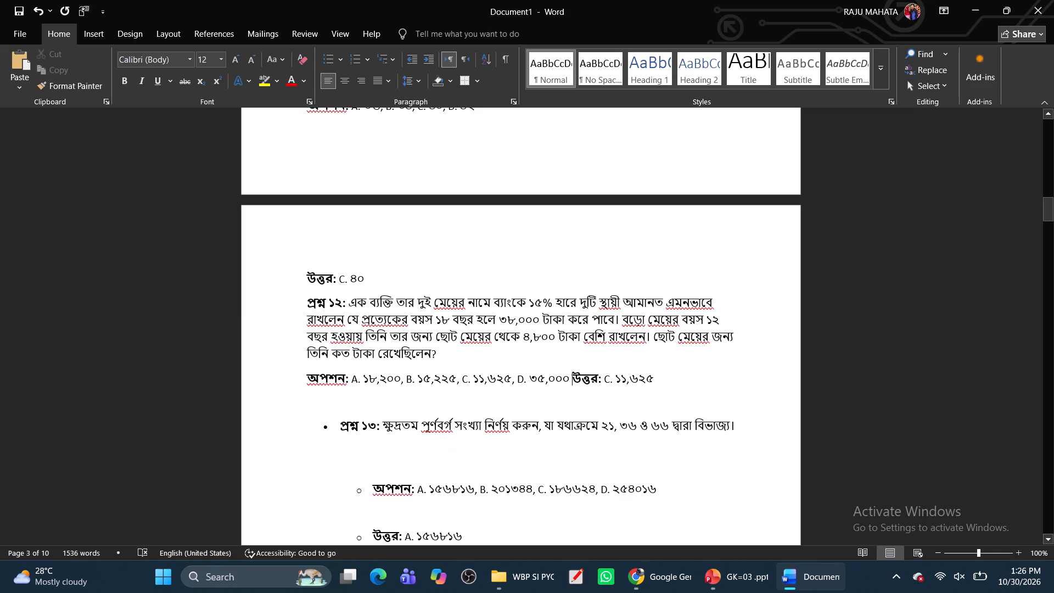
Remove the bullets, indents and preceding blank lines from the question, অপশন and উত্তর lines of প্রশ্ন ১৩.
{"action": "left_click", "coordinate": [337, 457]}
{"action": "key", "text": "BackSpace"}
{"action": "key", "text": "BackSpace"}
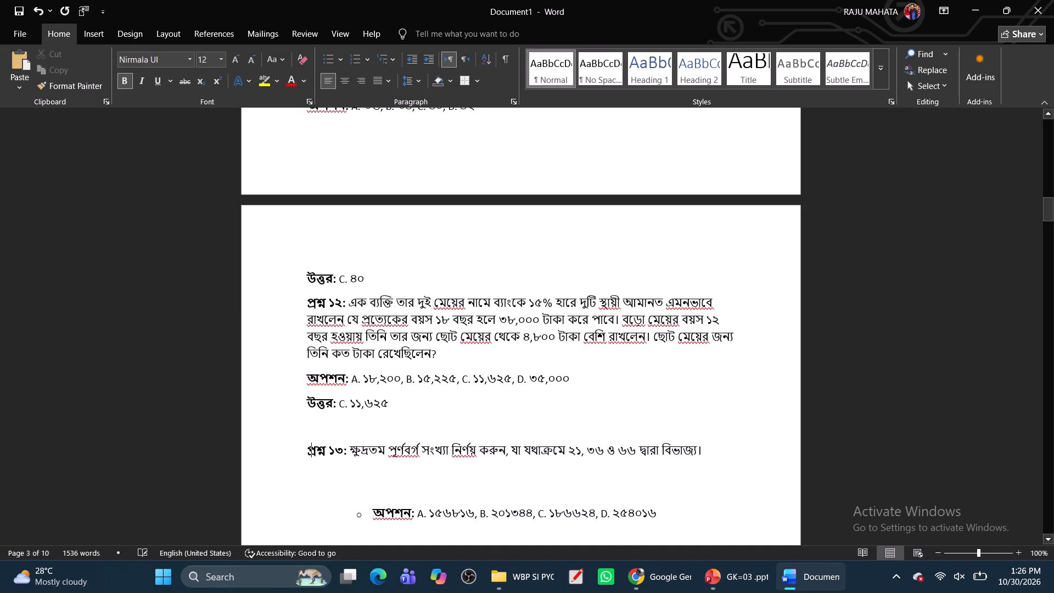
{"action": "key", "text": "BackSpace"}
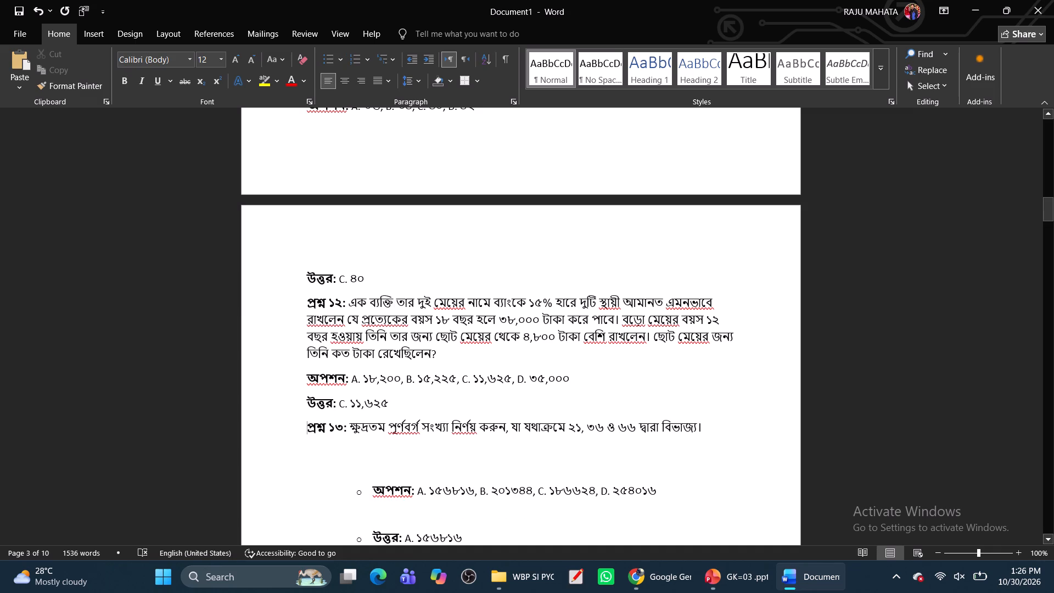
{"action": "left_click", "coordinate": [373, 499]}
{"action": "key", "text": "BackSpace"}
{"action": "key", "text": "BackSpace"}
{"action": "key", "text": "BackSpace"}
{"action": "key", "text": "BackSpace"}
{"action": "scroll", "coordinate": [373, 499], "scroll_direction": "down", "scroll_amount": 3}
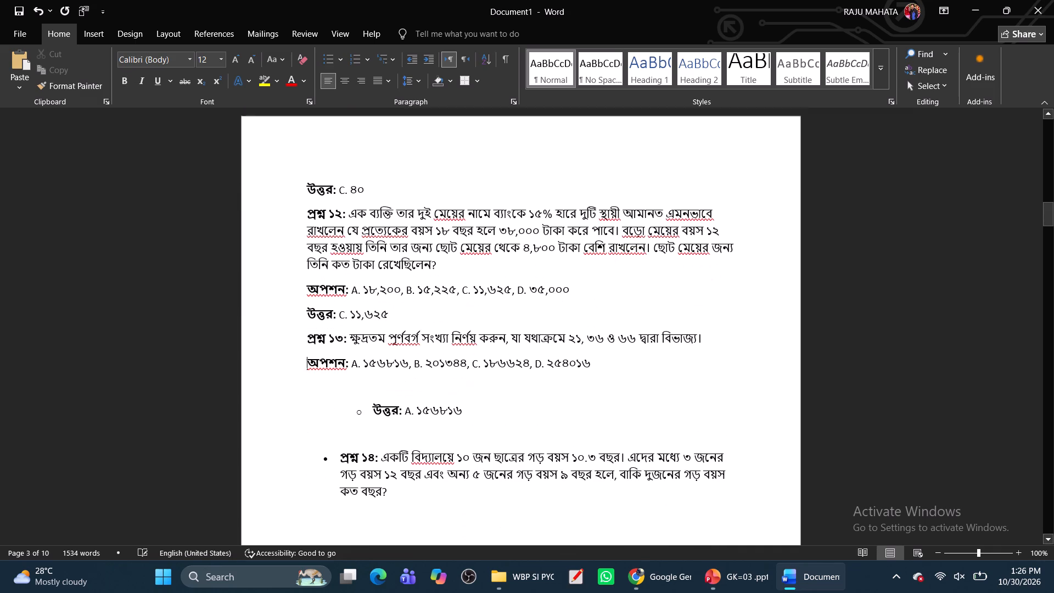
{"action": "scroll", "coordinate": [360, 422], "scroll_direction": "down", "scroll_amount": 4}
{"action": "left_click", "coordinate": [369, 270]}
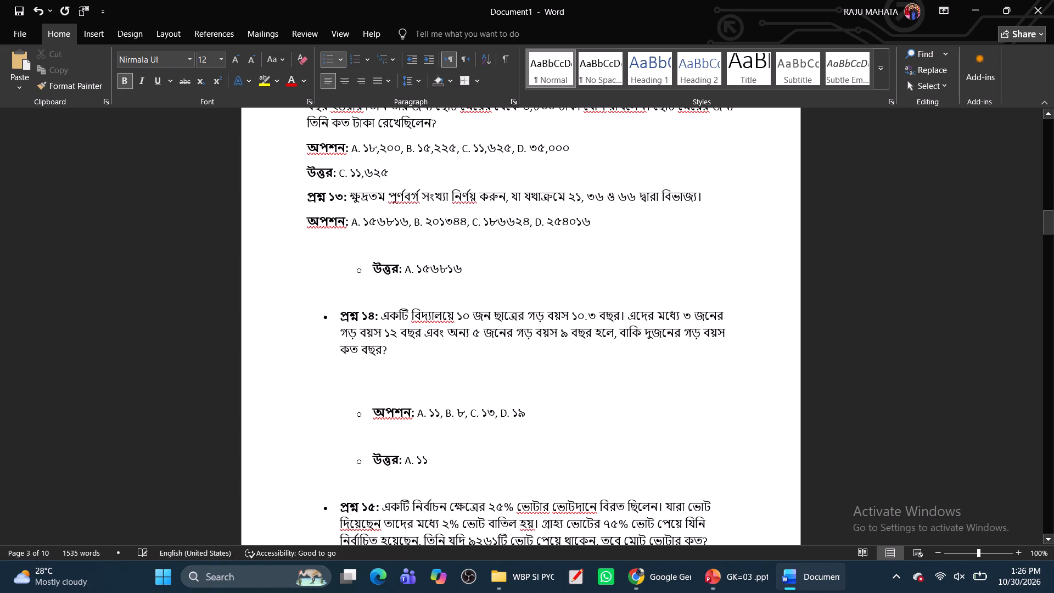
{"action": "key", "text": "BackSpace"}
{"action": "key", "text": "BackSpace"}
{"action": "key", "text": "BackSpace"}
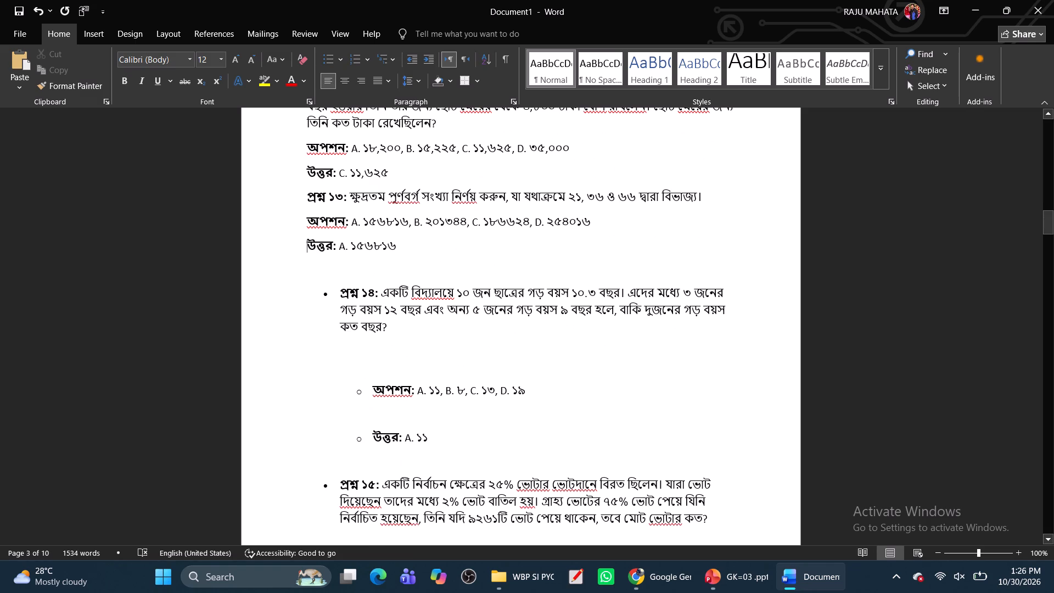
Remove the bullets, indents and preceding blank lines from the question, অপশন and উত্তর lines of প্রশ্ন ১৪.
{"action": "left_click", "coordinate": [340, 300]}
{"action": "key", "text": "BackSpace"}
{"action": "key", "text": "BackSpace"}
{"action": "key", "text": "BackSpace"}
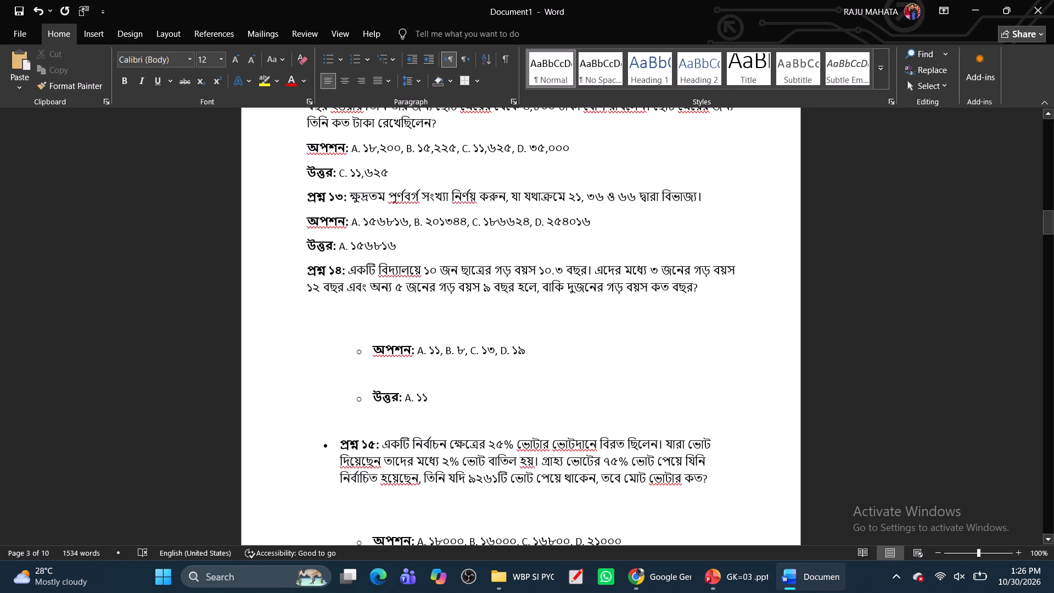
{"action": "left_click", "coordinate": [373, 354]}
{"action": "key", "text": "BackSpace"}
{"action": "key", "text": "BackSpace"}
{"action": "key", "text": "BackSpace"}
{"action": "key", "text": "BackSpace"}
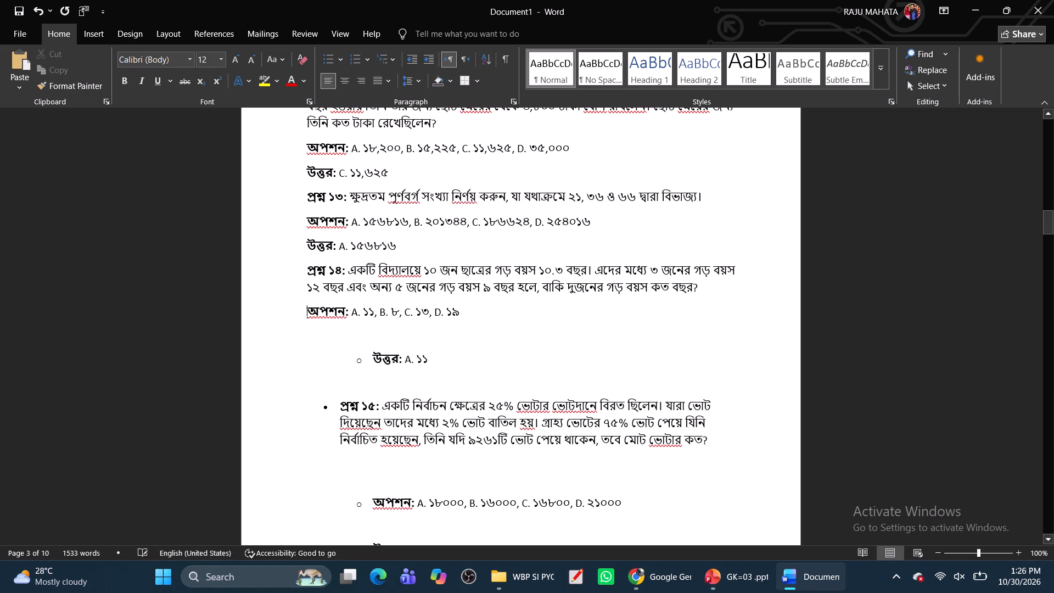
{"action": "left_click", "coordinate": [372, 362]}
{"action": "key", "text": "BackSpace"}
{"action": "key", "text": "BackSpace"}
{"action": "key", "text": "BackSpace"}
Clear the bullets and indents from প্রশ্ন ১৫ and its অপশন and উত্তর lines, closing the gaps between them.
{"action": "left_click", "coordinate": [337, 387]}
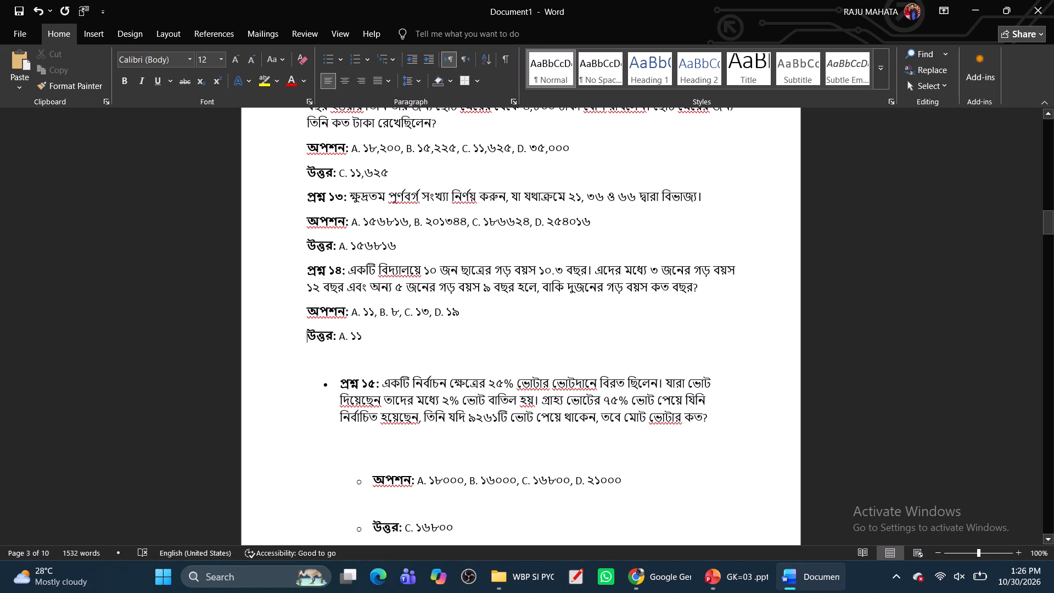
{"action": "key", "text": "BackSpace"}
{"action": "key", "text": "BackSpace"}
{"action": "key", "text": "BackSpace"}
{"action": "scroll", "coordinate": [338, 390], "scroll_direction": "down", "scroll_amount": 4}
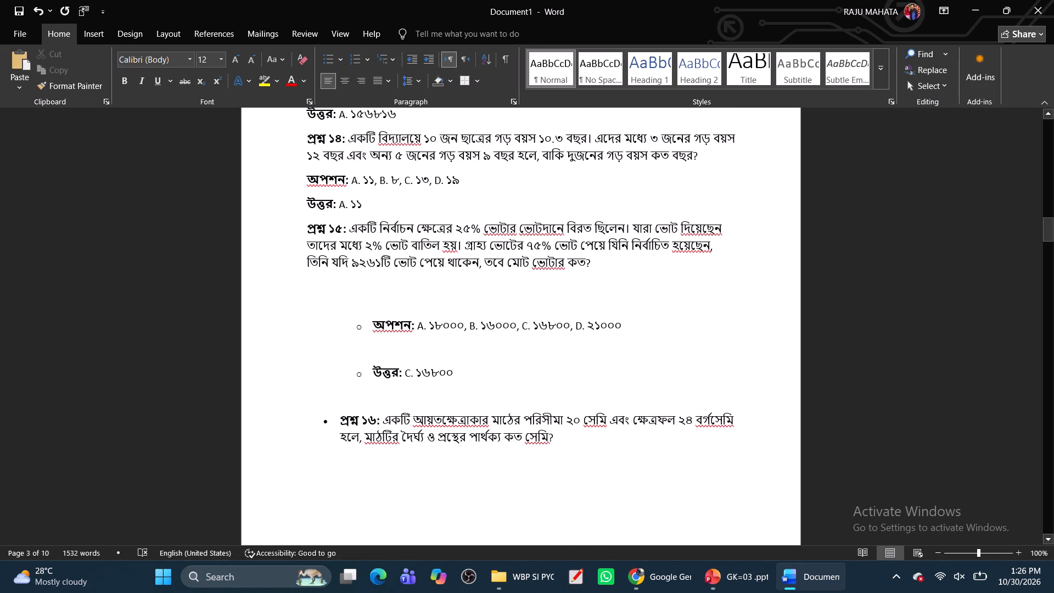
{"action": "left_click", "coordinate": [369, 329]}
{"action": "key", "text": "BackSpace"}
{"action": "key", "text": "BackSpace"}
{"action": "key", "text": "BackSpace"}
{"action": "key", "text": "BackSpace"}
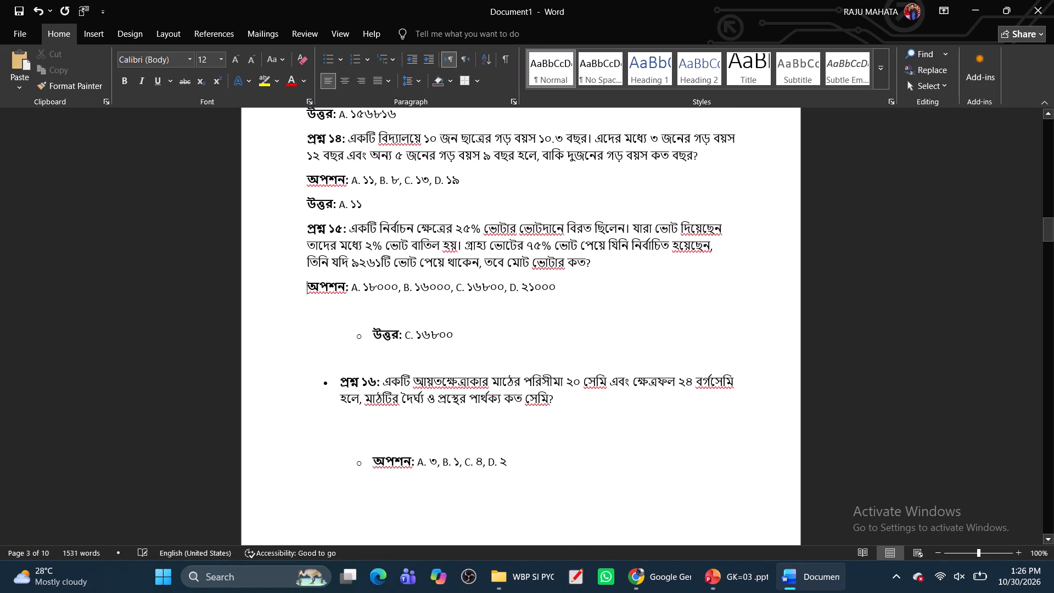
{"action": "left_click", "coordinate": [369, 333]}
{"action": "key", "text": "BackSpace"}
{"action": "key", "text": "BackSpace"}
{"action": "key", "text": "BackSpace"}
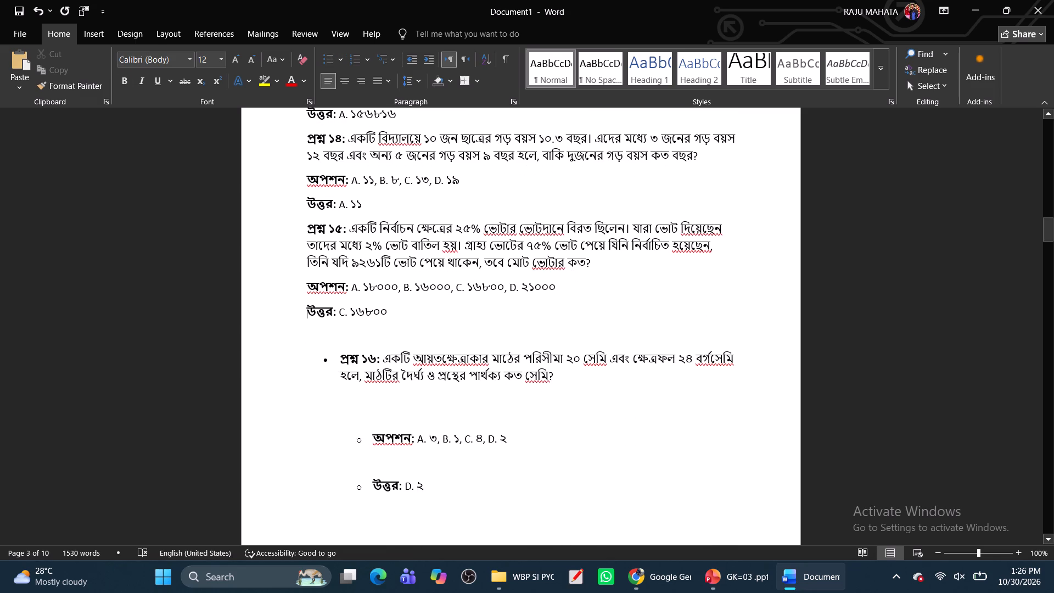
Remove the bullets, indents and blank lines from প্রশ্ন ১৬ and its অপশন and উত্তর lines, starting the question on its own line.
{"action": "left_click", "coordinate": [340, 362]}
{"action": "key", "text": "BackSpace"}
{"action": "key", "text": "BackSpace"}
{"action": "key", "text": "BackSpace"}
{"action": "key", "text": "BackSpace"}
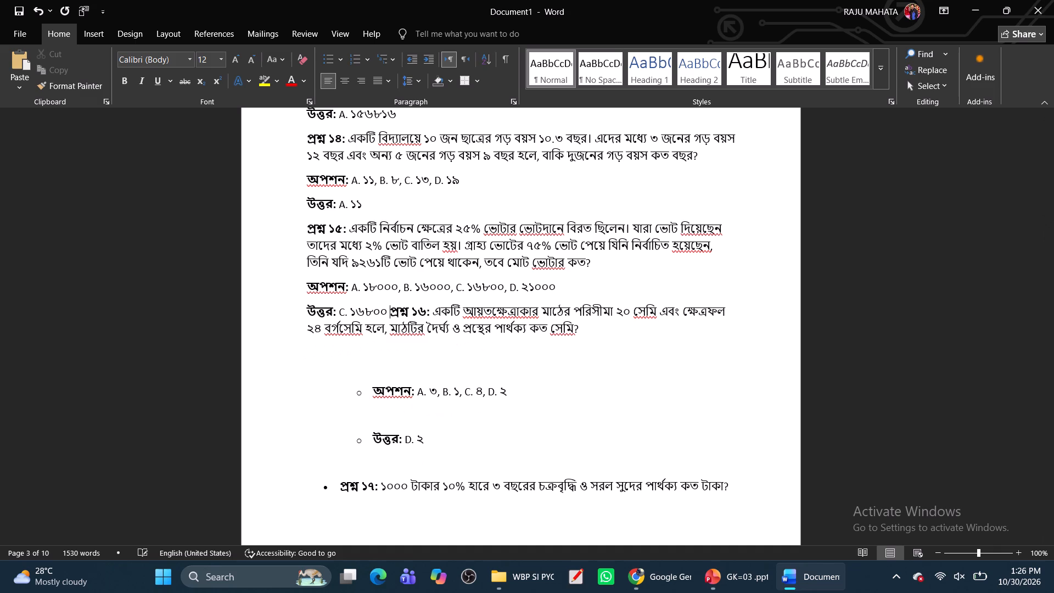
{"action": "key", "text": "Return"}
{"action": "scroll", "coordinate": [329, 367], "scroll_direction": "down", "scroll_amount": 3}
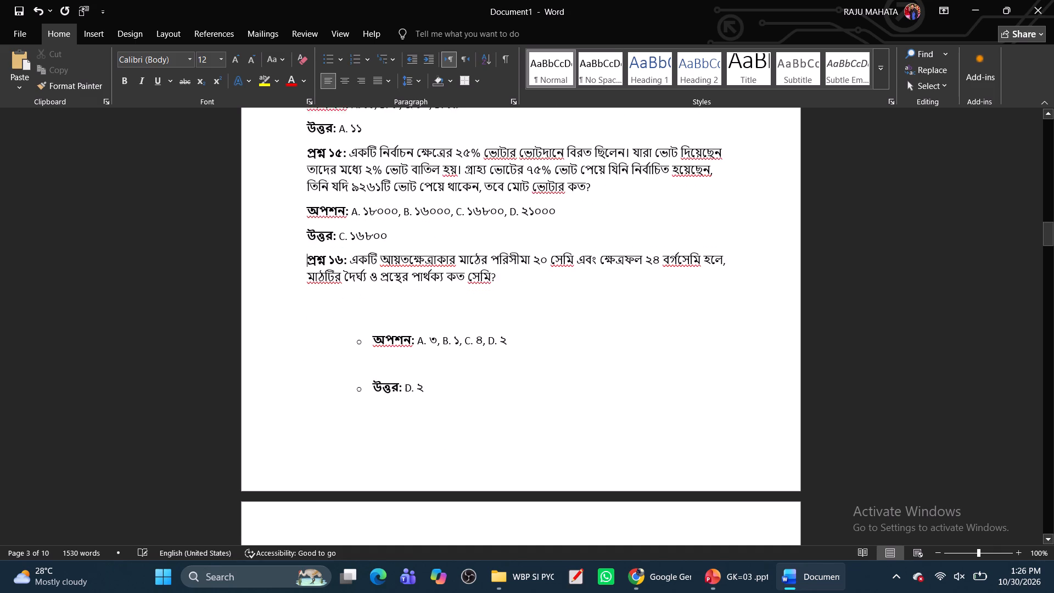
{"action": "left_click", "coordinate": [370, 324]}
{"action": "key", "text": "BackSpace"}
{"action": "key", "text": "BackSpace"}
{"action": "key", "text": "BackSpace"}
{"action": "key", "text": "BackSpace"}
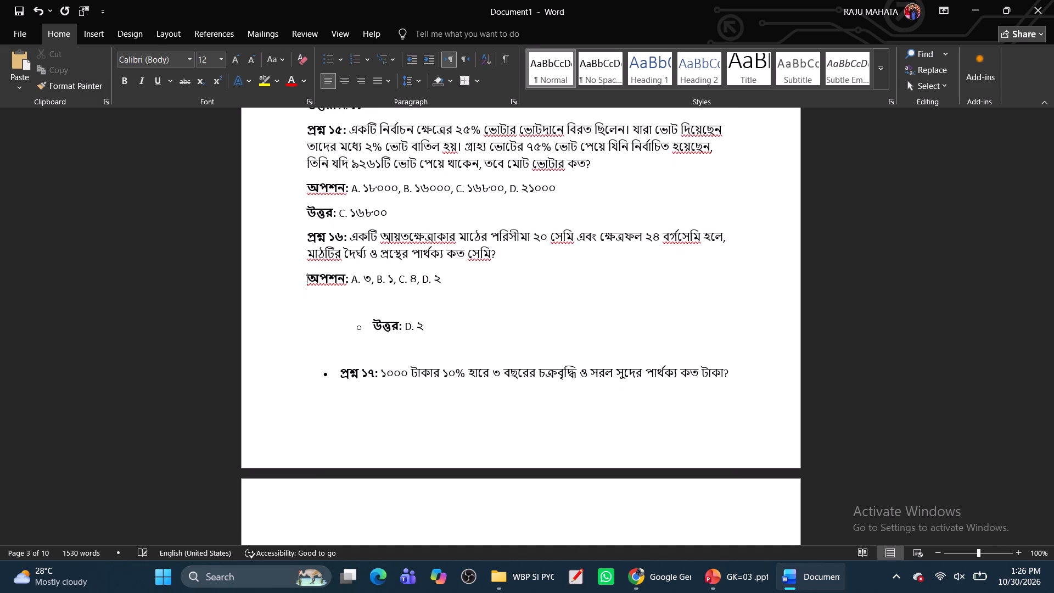
{"action": "left_click", "coordinate": [373, 329]}
{"action": "key", "text": "BackSpace"}
{"action": "key", "text": "BackSpace"}
{"action": "key", "text": "BackSpace"}
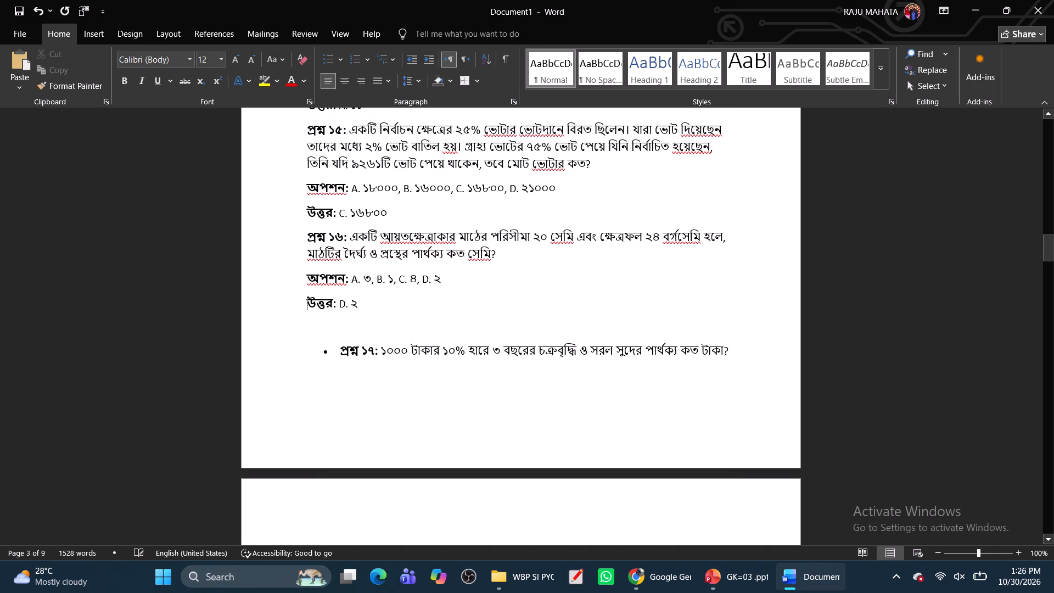
Remove the bullets, indents and preceding blank lines from the question, অপশন and উত্তর lines of প্রশ্ন ১৭.
{"action": "left_click", "coordinate": [339, 354]}
{"action": "key", "text": "BackSpace"}
{"action": "key", "text": "BackSpace"}
{"action": "key", "text": "BackSpace"}
{"action": "scroll", "coordinate": [339, 354], "scroll_direction": "down", "scroll_amount": 3}
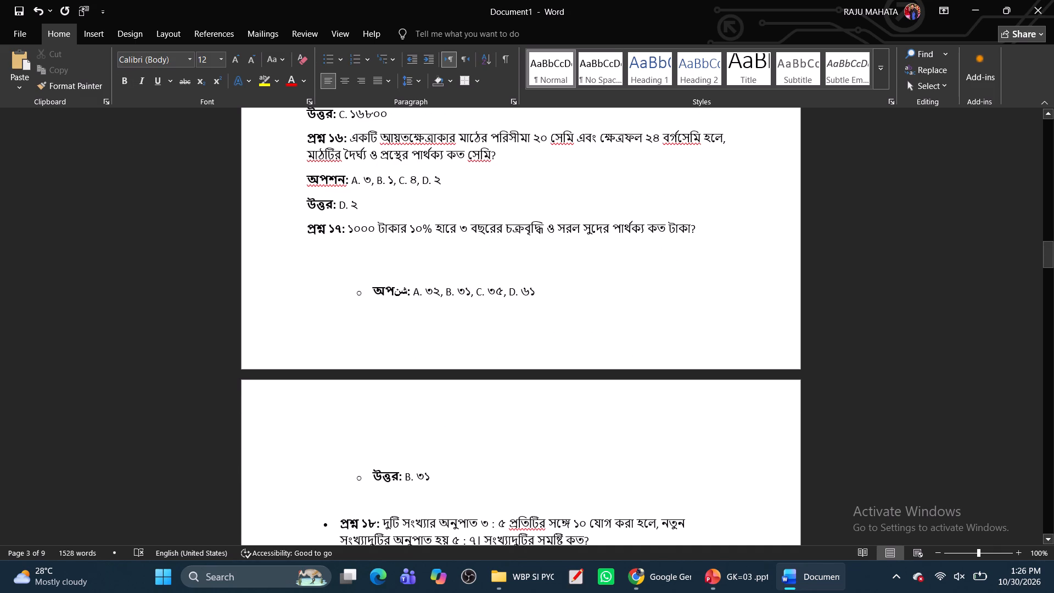
{"action": "left_click", "coordinate": [372, 303]}
{"action": "key", "text": "BackSpace"}
{"action": "key", "text": "BackSpace"}
{"action": "key", "text": "BackSpace"}
{"action": "key", "text": "BackSpace"}
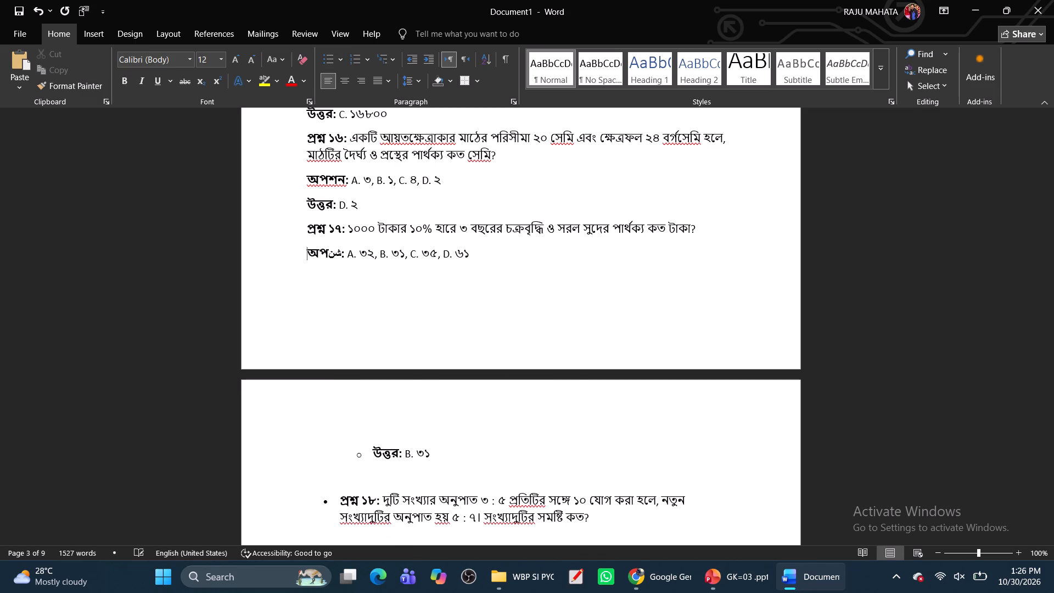
{"action": "left_click", "coordinate": [374, 461]}
{"action": "key", "text": "BackSpace"}
{"action": "key", "text": "BackSpace"}
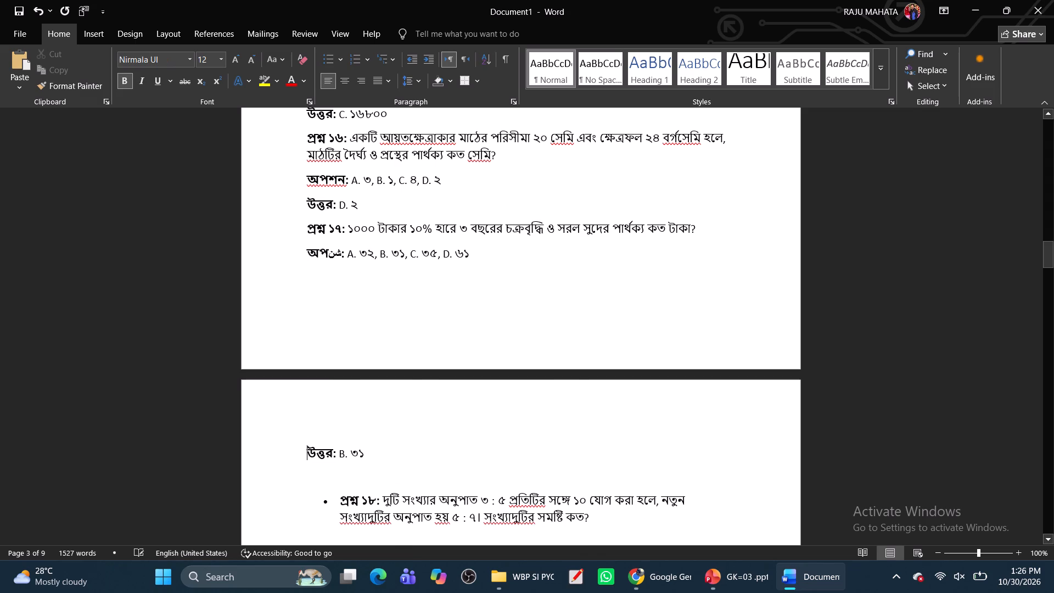
{"action": "key", "text": "BackSpace"}
Remove the bullets, indents and blank lines from প্রশ্ন ১৮ and its অপশন and উত্তর lines, keeping the question on its own line.
{"action": "scroll", "coordinate": [391, 490], "scroll_direction": "down", "scroll_amount": 3}
{"action": "scroll", "coordinate": [357, 452], "scroll_direction": "down", "scroll_amount": 2}
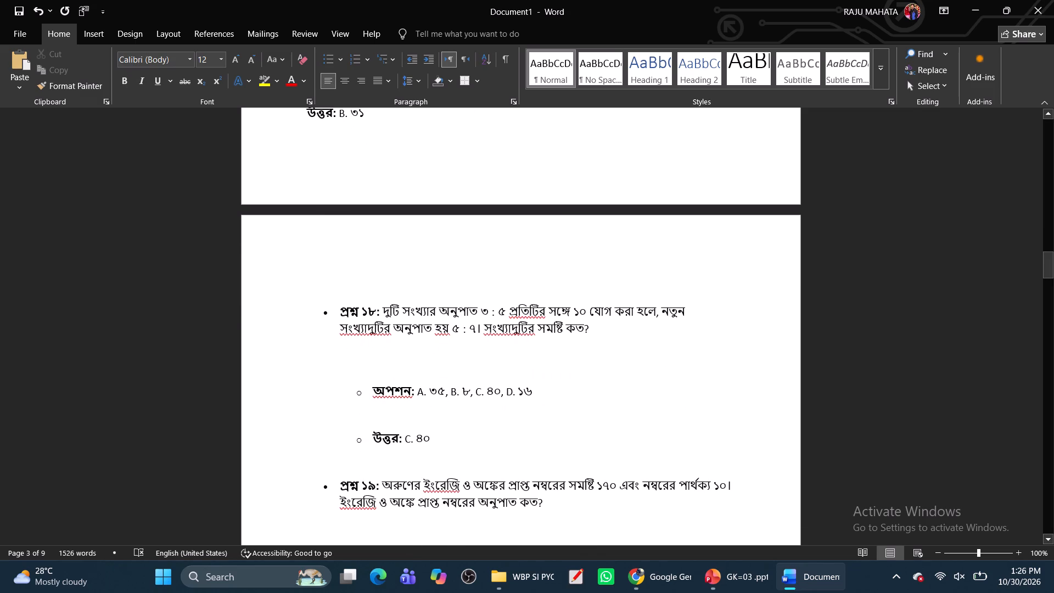
{"action": "left_click", "coordinate": [372, 394]}
{"action": "key", "text": "BackSpace"}
{"action": "key", "text": "BackSpace"}
{"action": "key", "text": "BackSpace"}
{"action": "key", "text": "BackSpace"}
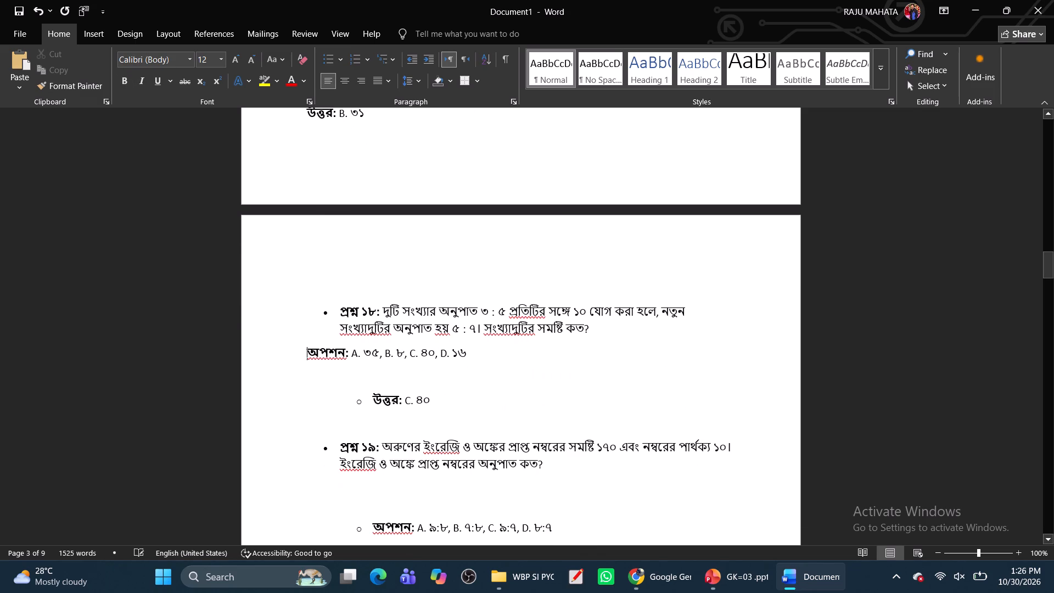
{"action": "left_click", "coordinate": [339, 316]}
{"action": "key", "text": "BackSpace"}
{"action": "key", "text": "BackSpace"}
{"action": "key", "text": "BackSpace"}
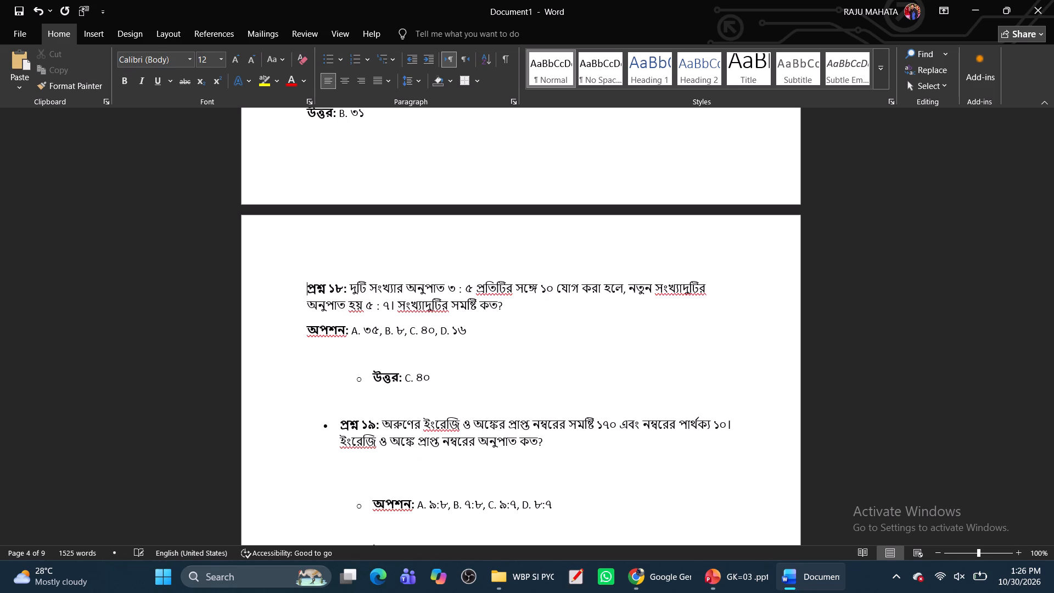
{"action": "key", "text": "BackSpace"}
{"action": "key", "text": "Return"}
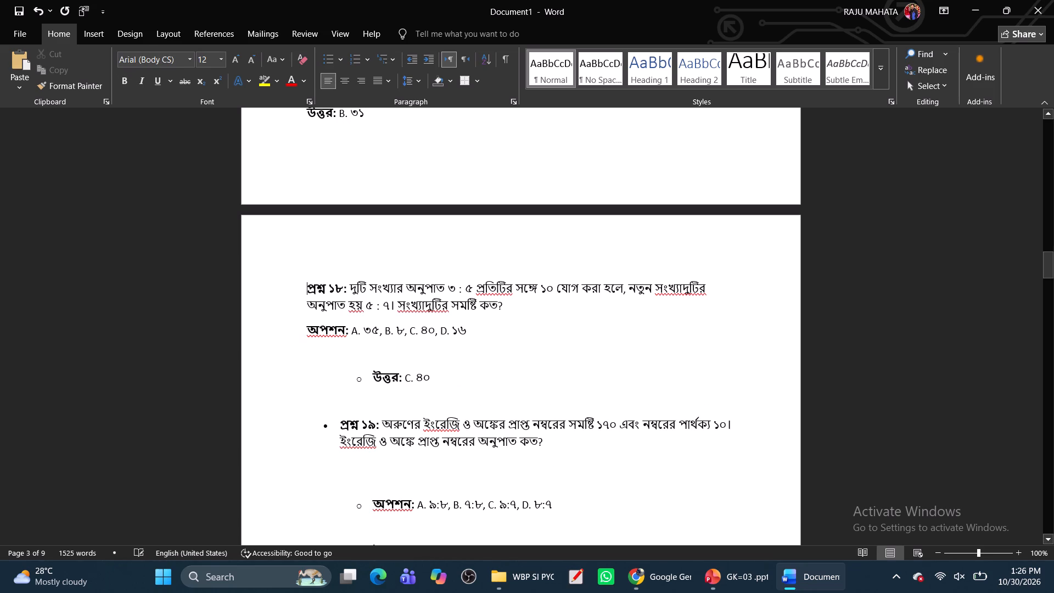
{"action": "scroll", "coordinate": [362, 427], "scroll_direction": "down", "scroll_amount": 1}
{"action": "left_click", "coordinate": [373, 346]}
{"action": "key", "text": "BackSpace"}
{"action": "key", "text": "BackSpace"}
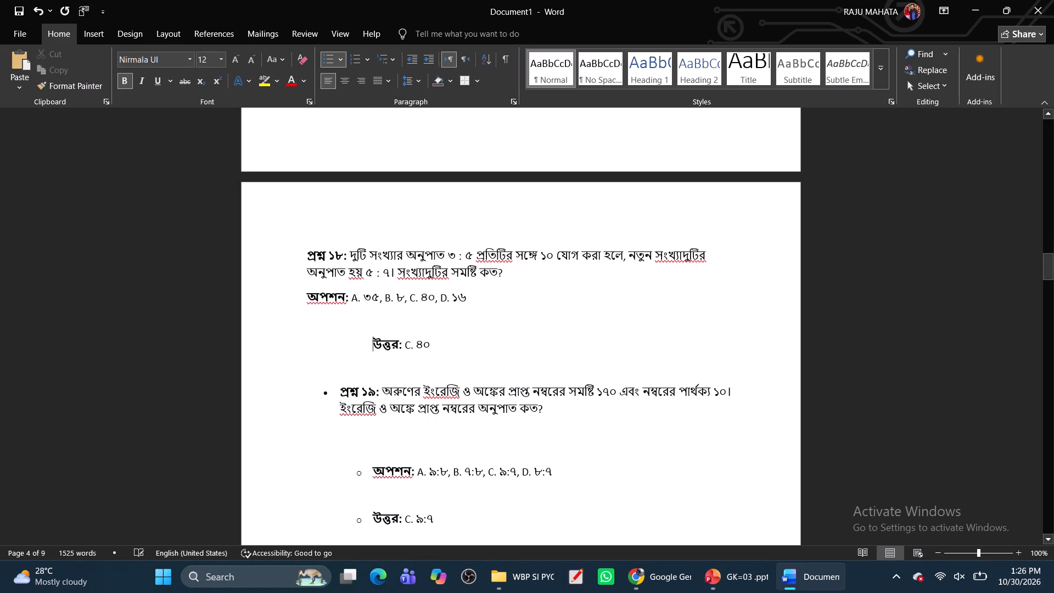
{"action": "key", "text": "BackSpace"}
Remove the bullets, indents and preceding blank lines from the question, অপশন and উত্তর lines of প্রশ্ন ১৯.
{"action": "left_click", "coordinate": [336, 373]}
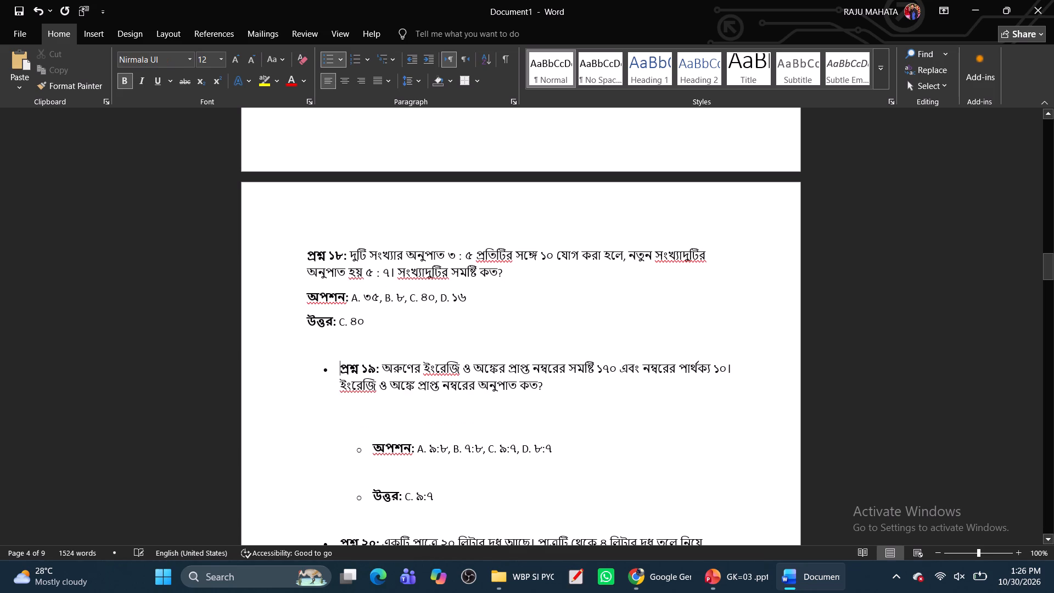
{"action": "key", "text": "BackSpace"}
{"action": "key", "text": "BackSpace"}
{"action": "key", "text": "BackSpace"}
{"action": "left_click", "coordinate": [375, 436]}
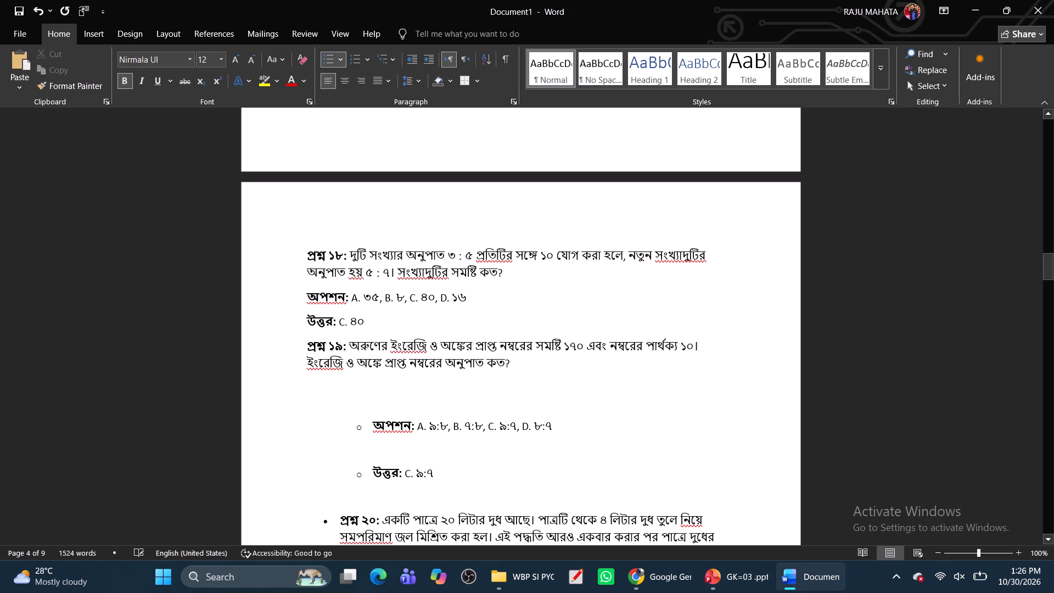
{"action": "key", "text": "BackSpace"}
{"action": "key", "text": "BackSpace"}
{"action": "key", "text": "BackSpace"}
{"action": "key", "text": "BackSpace"}
{"action": "left_click", "coordinate": [375, 435]}
{"action": "key", "text": "BackSpace"}
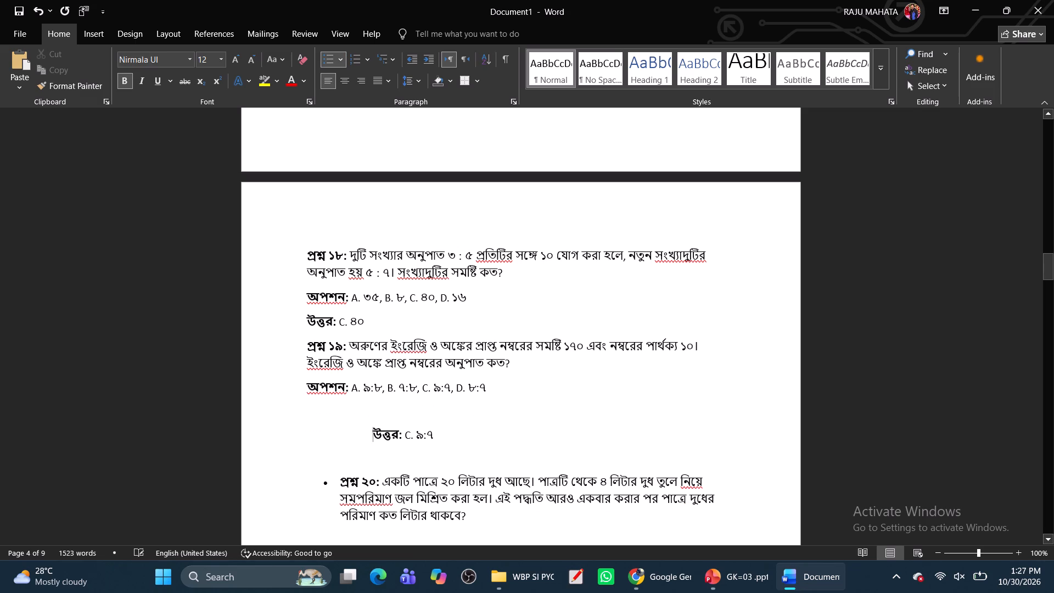
{"action": "key", "text": "BackSpace"}
{"action": "key", "text": "BackSpace"}
Clear the bullets and indents from প্রশ্ন ২০ and its অপশন and উত্তর lines, closing the gaps between them.
{"action": "scroll", "coordinate": [349, 442], "scroll_direction": "down", "scroll_amount": 4}
{"action": "scroll", "coordinate": [338, 335], "scroll_direction": "down", "scroll_amount": 2}
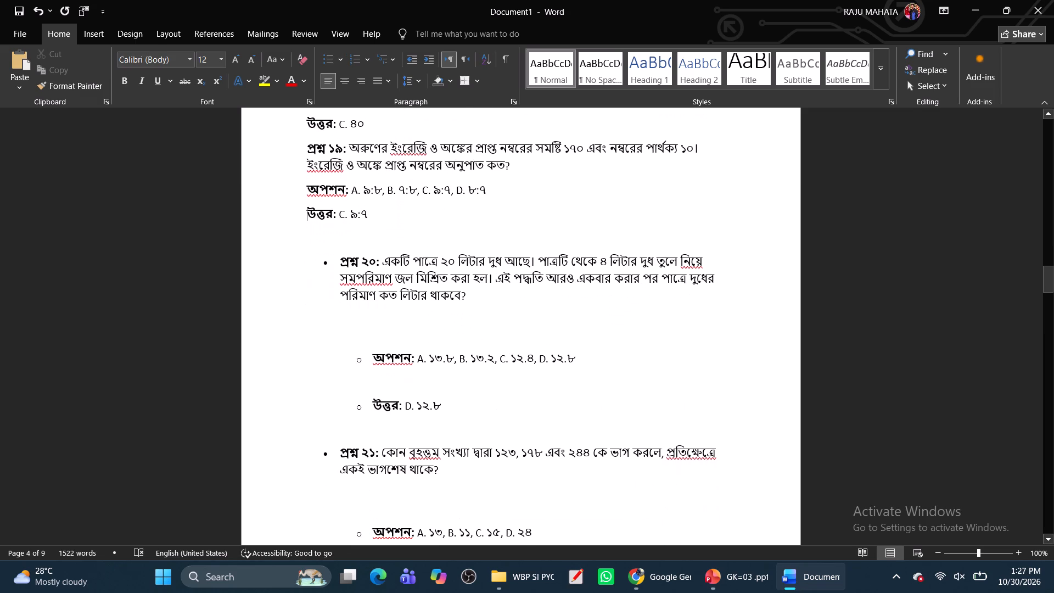
{"action": "left_click", "coordinate": [338, 268]}
{"action": "key", "text": "BackSpace"}
{"action": "key", "text": "BackSpace"}
{"action": "key", "text": "BackSpace"}
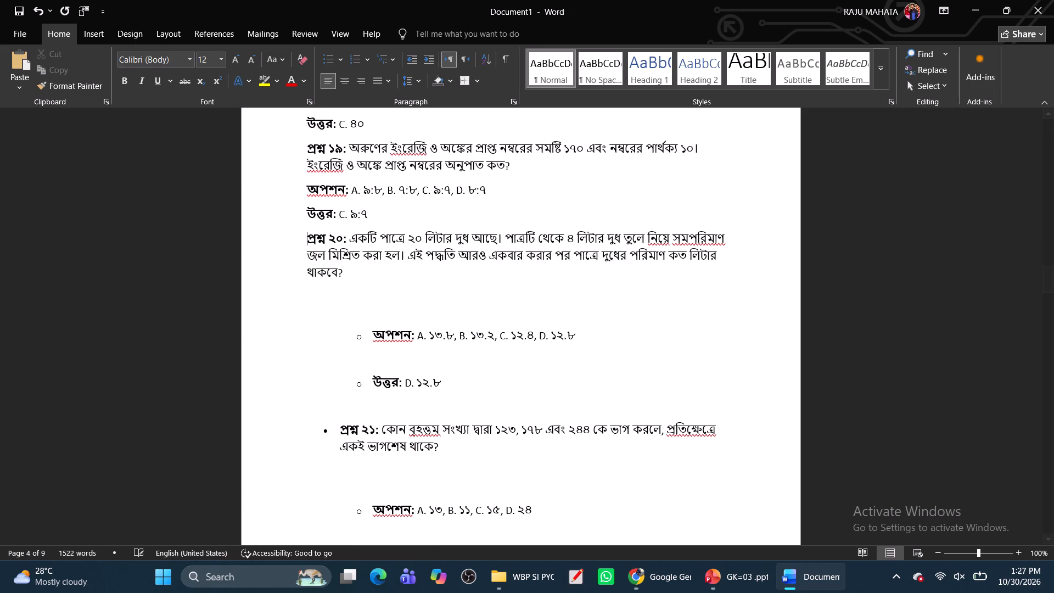
{"action": "left_click", "coordinate": [374, 338]}
{"action": "key", "text": "BackSpace"}
{"action": "key", "text": "BackSpace"}
{"action": "key", "text": "BackSpace"}
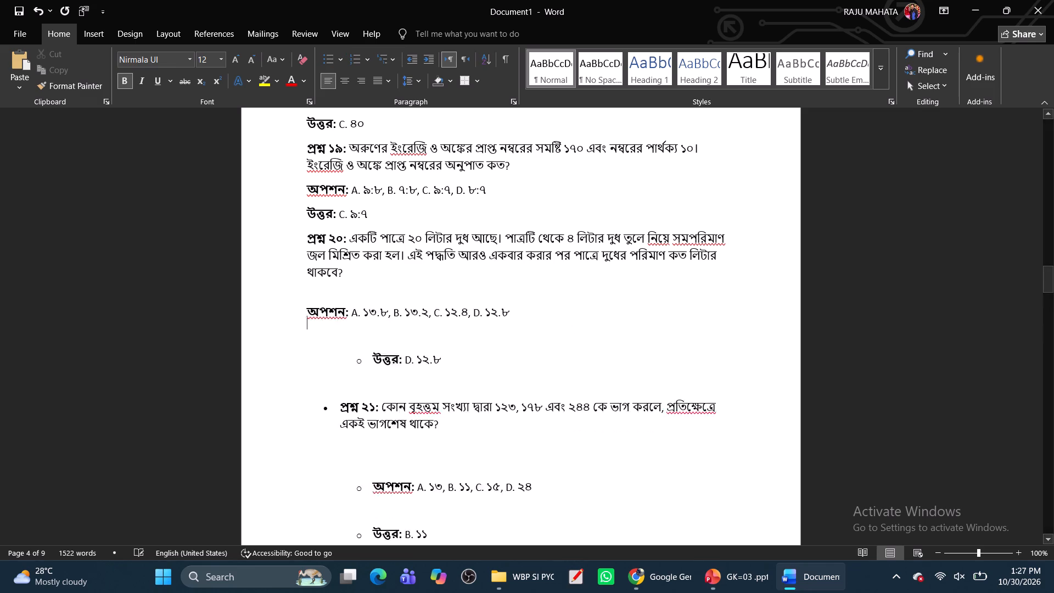
{"action": "key", "text": "BackSpace"}
{"action": "left_click", "coordinate": [373, 343]}
{"action": "key", "text": "BackSpace"}
{"action": "key", "text": "BackSpace"}
{"action": "key", "text": "BackSpace"}
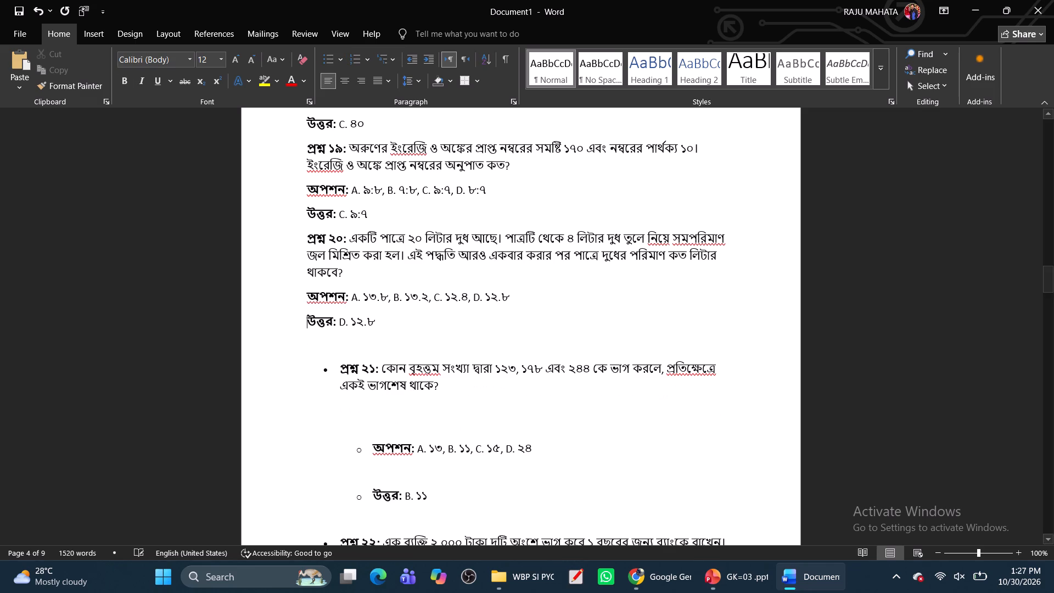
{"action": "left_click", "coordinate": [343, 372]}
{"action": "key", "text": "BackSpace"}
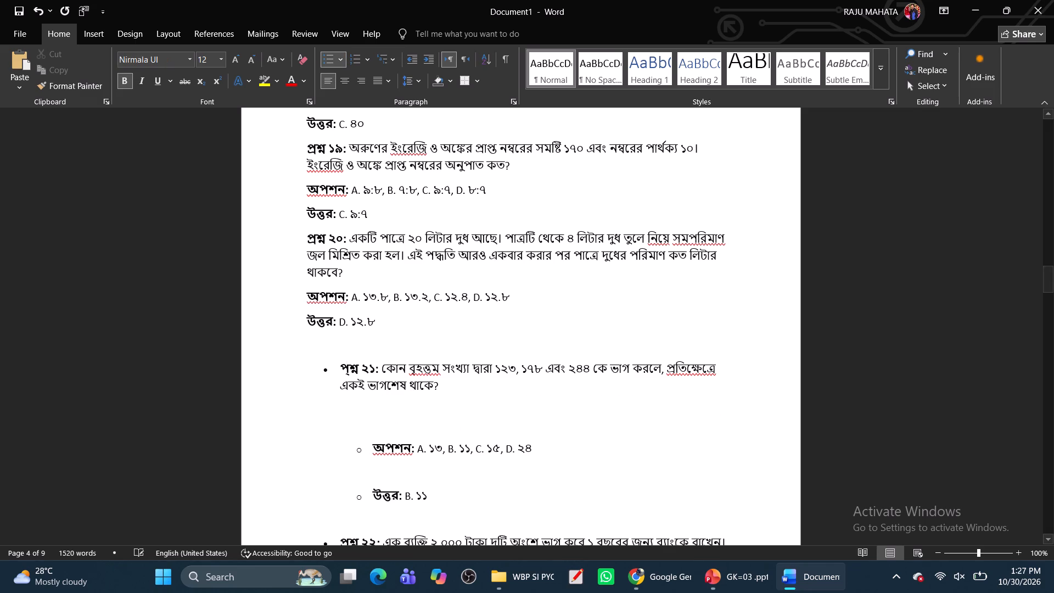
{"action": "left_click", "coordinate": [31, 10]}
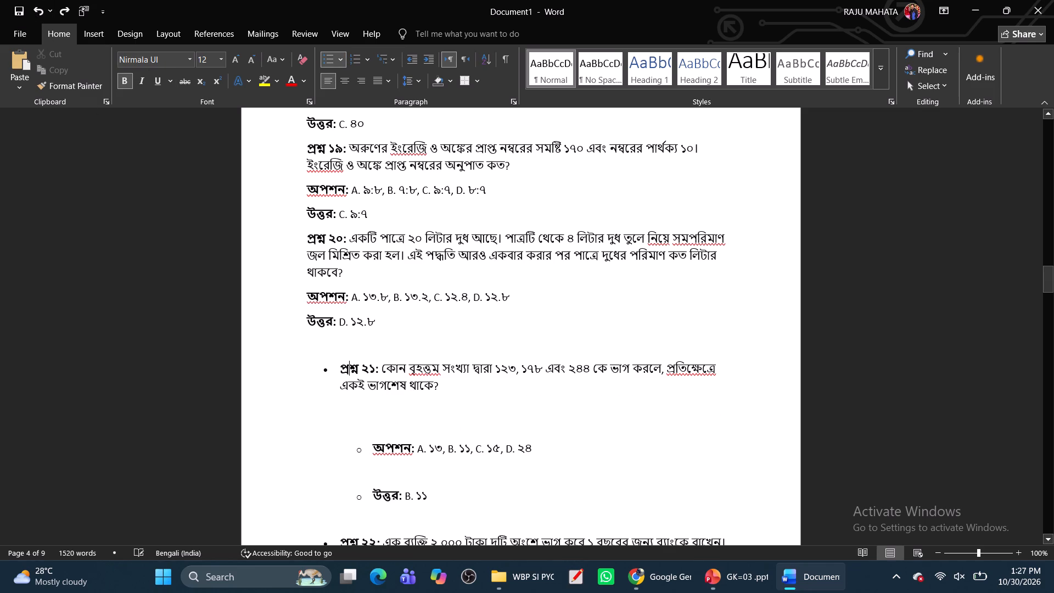
Remove the bullets, indents and blank lines from প্রশ্ন ২১ and its অপশন and উত্তর lines, starting the answer on its own line.
{"action": "left_click", "coordinate": [343, 373]}
{"action": "left_click", "coordinate": [340, 374]}
{"action": "key", "text": "BackSpace"}
{"action": "key", "text": "BackSpace"}
{"action": "key", "text": "BackSpace"}
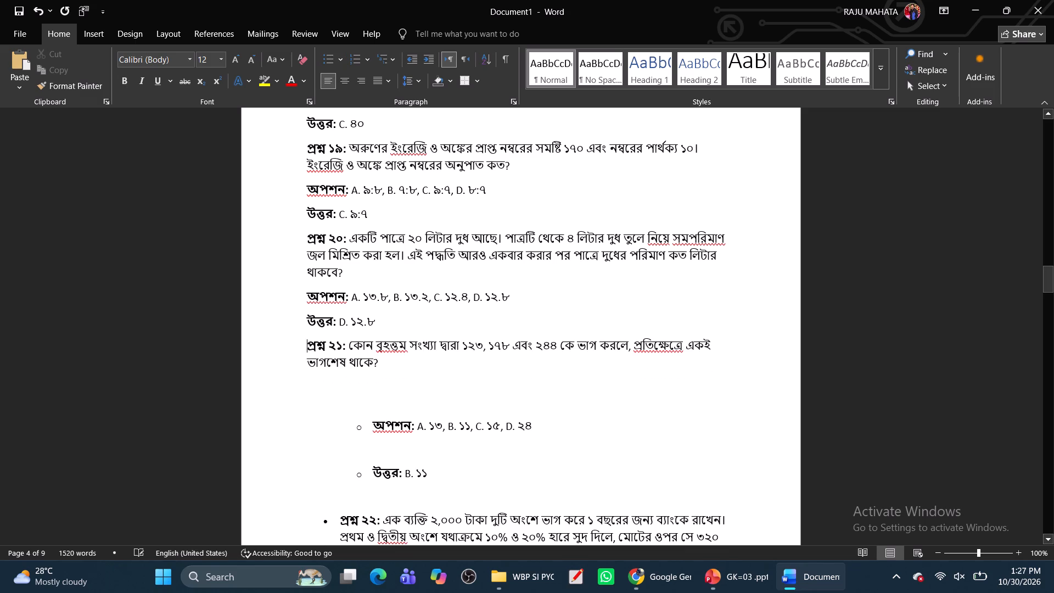
{"action": "left_click", "coordinate": [377, 429]}
{"action": "key", "text": "BackSpace"}
{"action": "key", "text": "BackSpace"}
{"action": "key", "text": "BackSpace"}
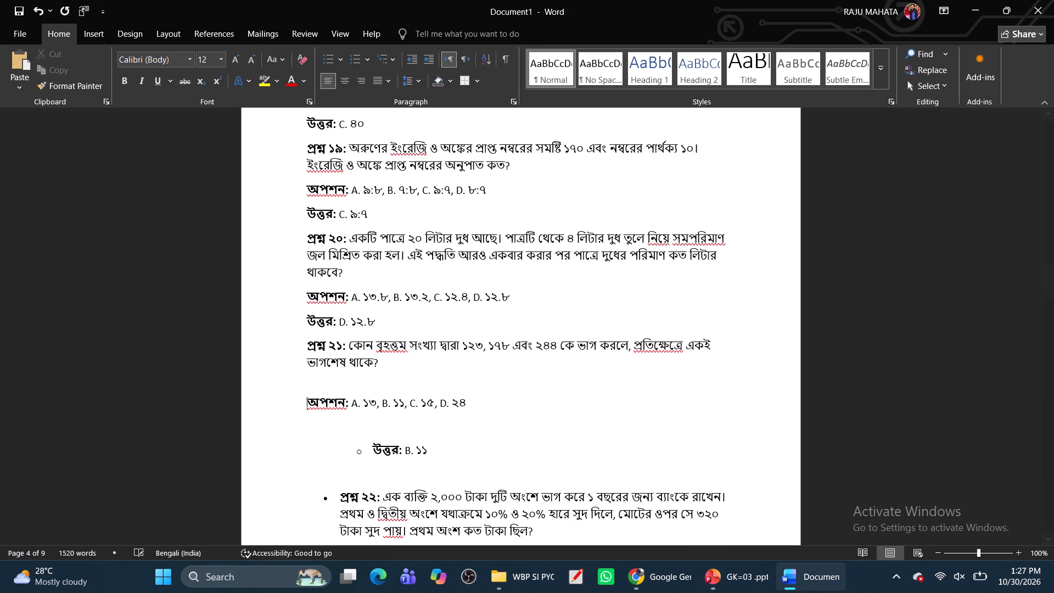
{"action": "key", "text": "BackSpace"}
{"action": "left_click", "coordinate": [372, 438]}
{"action": "key", "text": "BackSpace"}
{"action": "key", "text": "BackSpace"}
{"action": "key", "text": "BackSpace"}
{"action": "key", "text": "BackSpace"}
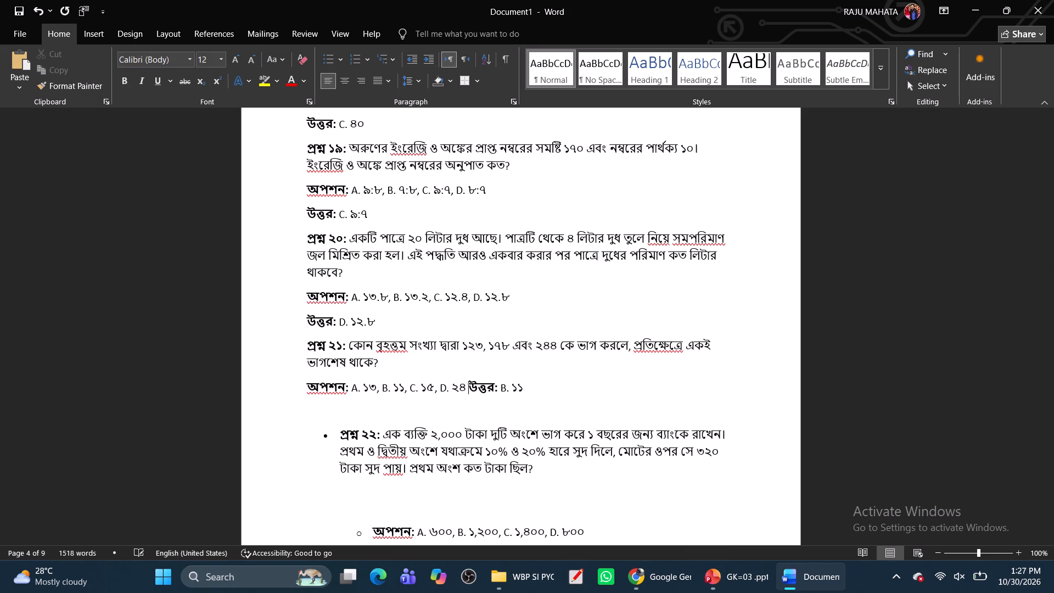
{"action": "key", "text": "Return"}
Remove the bullets, indents and blank lines from প্রশ্ন ২২ and its অপশন and উত্তর lines, starting the answer on its own line.
{"action": "scroll", "coordinate": [360, 468], "scroll_direction": "down", "scroll_amount": 4}
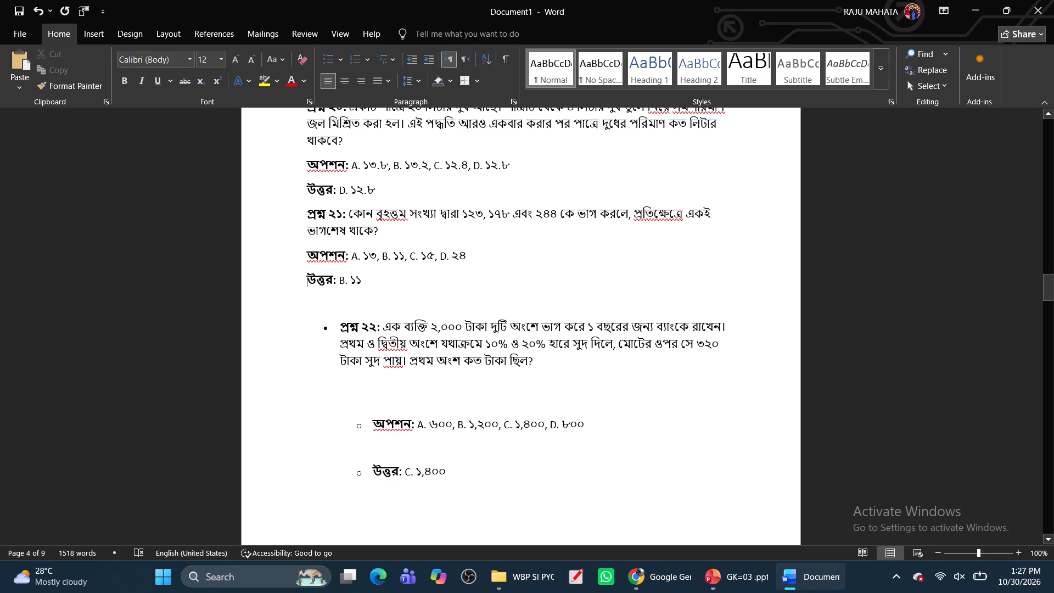
{"action": "left_click", "coordinate": [341, 333]}
{"action": "key", "text": "BackSpace"}
{"action": "key", "text": "BackSpace"}
{"action": "key", "text": "BackSpace"}
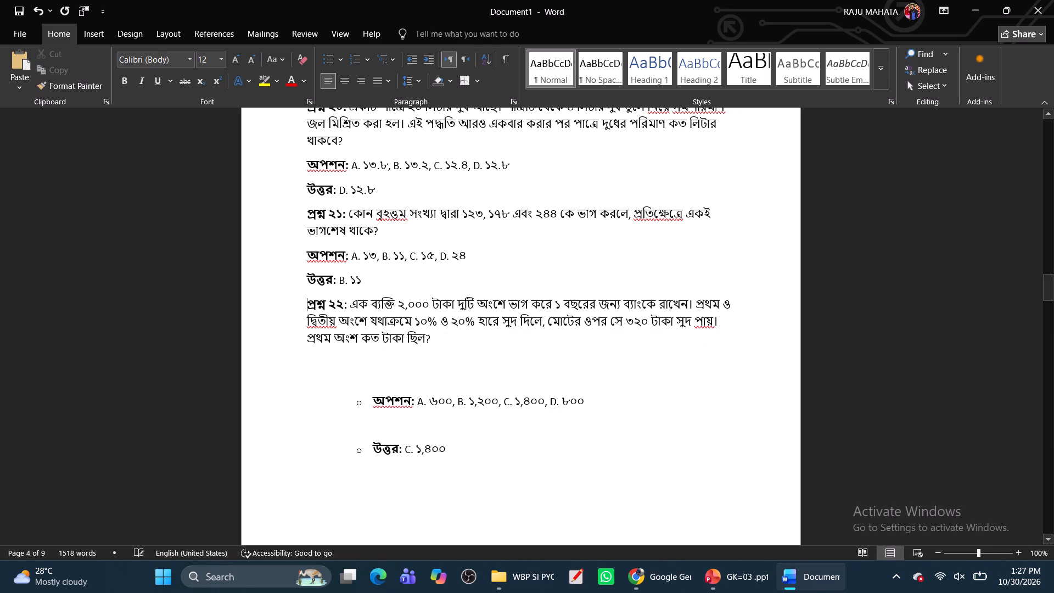
{"action": "left_click", "coordinate": [371, 406]}
{"action": "key", "text": "BackSpace"}
{"action": "key", "text": "BackSpace"}
{"action": "key", "text": "BackSpace"}
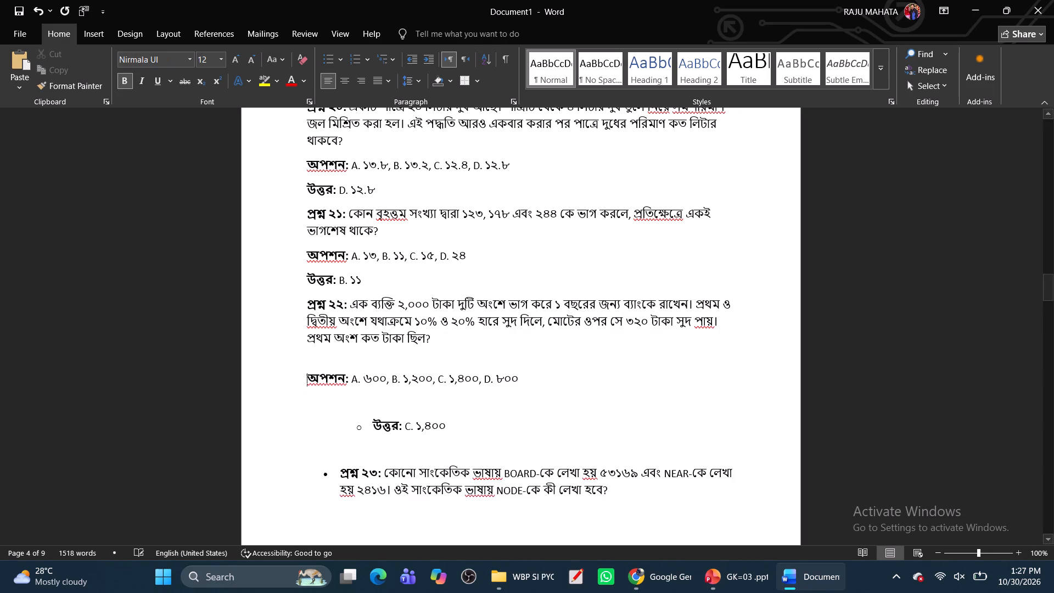
{"action": "key", "text": "BackSpace"}
{"action": "left_click", "coordinate": [371, 409]}
{"action": "key", "text": "BackSpace"}
{"action": "key", "text": "BackSpace"}
{"action": "key", "text": "BackSpace"}
{"action": "key", "text": "BackSpace"}
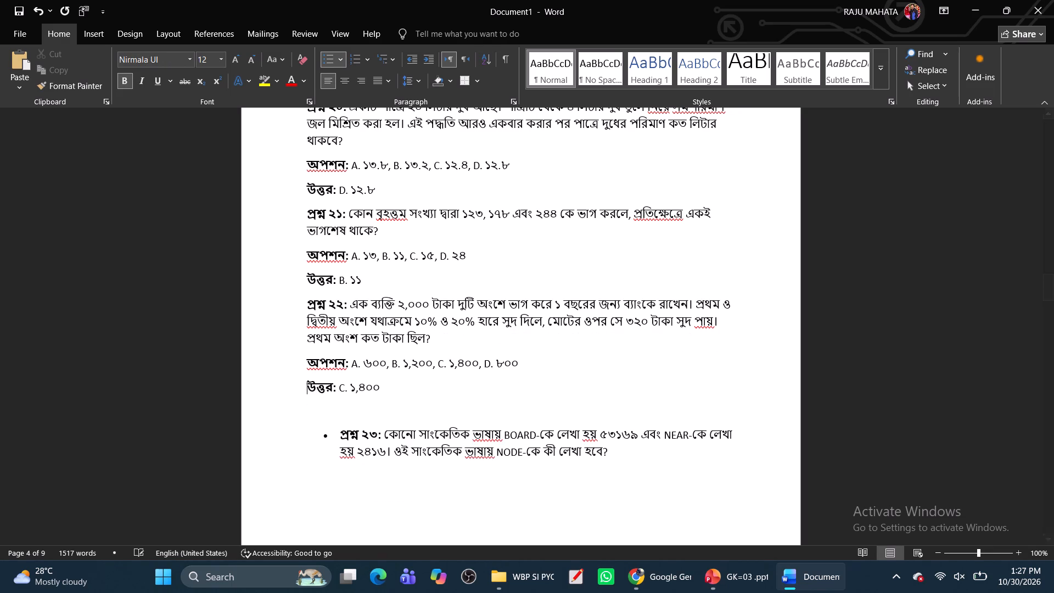
{"action": "key", "text": "Return"}
Remove the bullets, indents and preceding blank lines from the BOARD/NEAR question প্রশ্ন ২৩ and its অপশন and উত্তর lines.
{"action": "scroll", "coordinate": [369, 420], "scroll_direction": "down", "scroll_amount": 4}
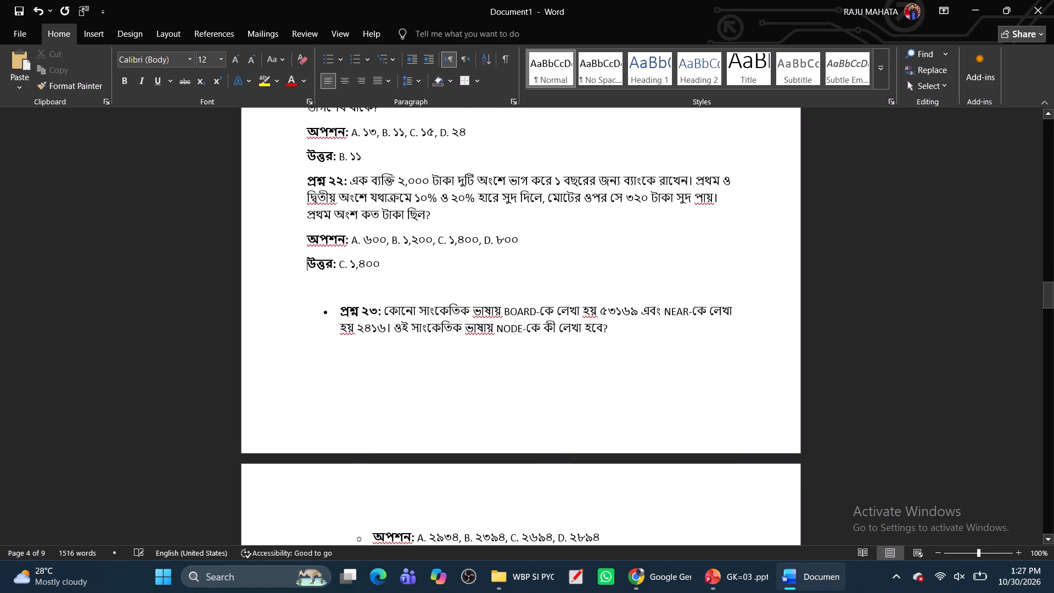
{"action": "left_click", "coordinate": [335, 307]}
{"action": "key", "text": "BackSpace"}
{"action": "key", "text": "BackSpace"}
{"action": "key", "text": "BackSpace"}
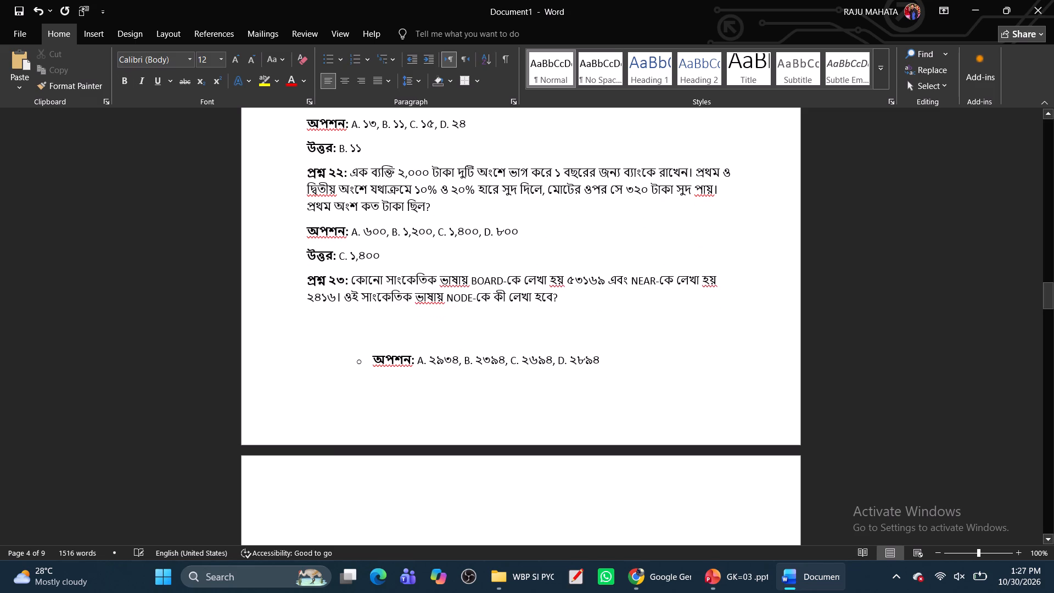
{"action": "left_click", "coordinate": [377, 370]}
{"action": "key", "text": "BackSpace"}
{"action": "key", "text": "BackSpace"}
{"action": "key", "text": "BackSpace"}
{"action": "key", "text": "BackSpace"}
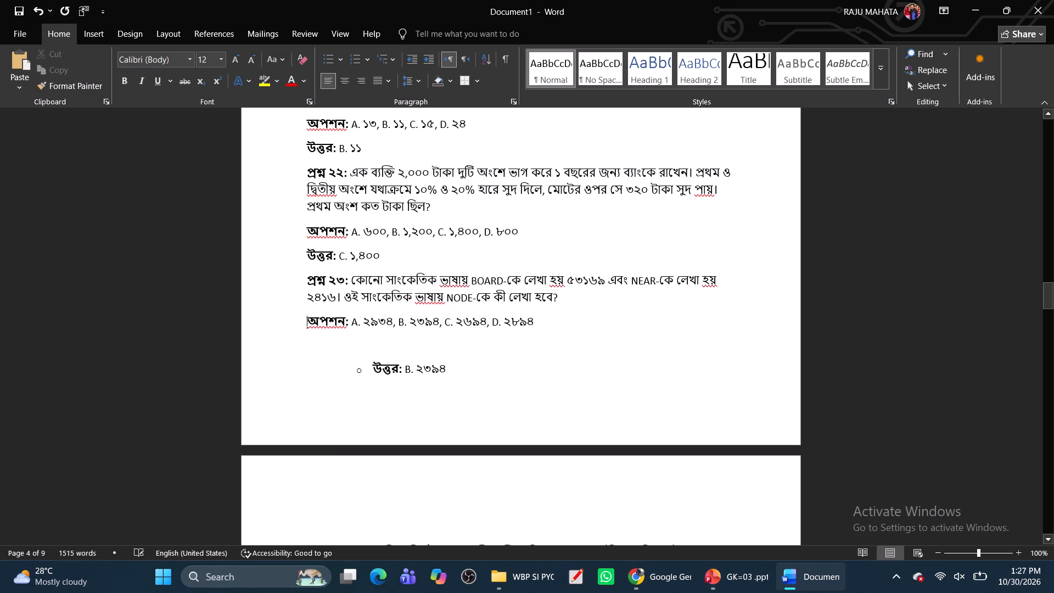
{"action": "left_click", "coordinate": [371, 376]}
{"action": "key", "text": "BackSpace"}
{"action": "key", "text": "BackSpace"}
{"action": "key", "text": "BackSpace"}
Insert four blank lines before the BOARD/NEAR question প্রশ্ন ২৩ so that it starts on the following page.
{"action": "scroll", "coordinate": [394, 447], "scroll_direction": "down", "scroll_amount": 5}
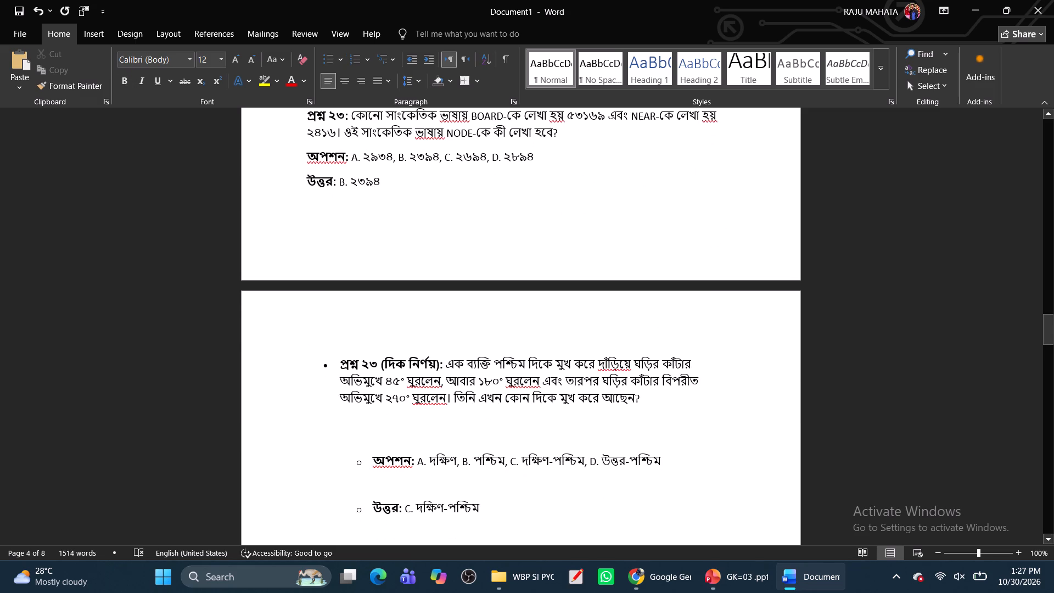
{"action": "scroll", "coordinate": [351, 367], "scroll_direction": "up", "scroll_amount": 5}
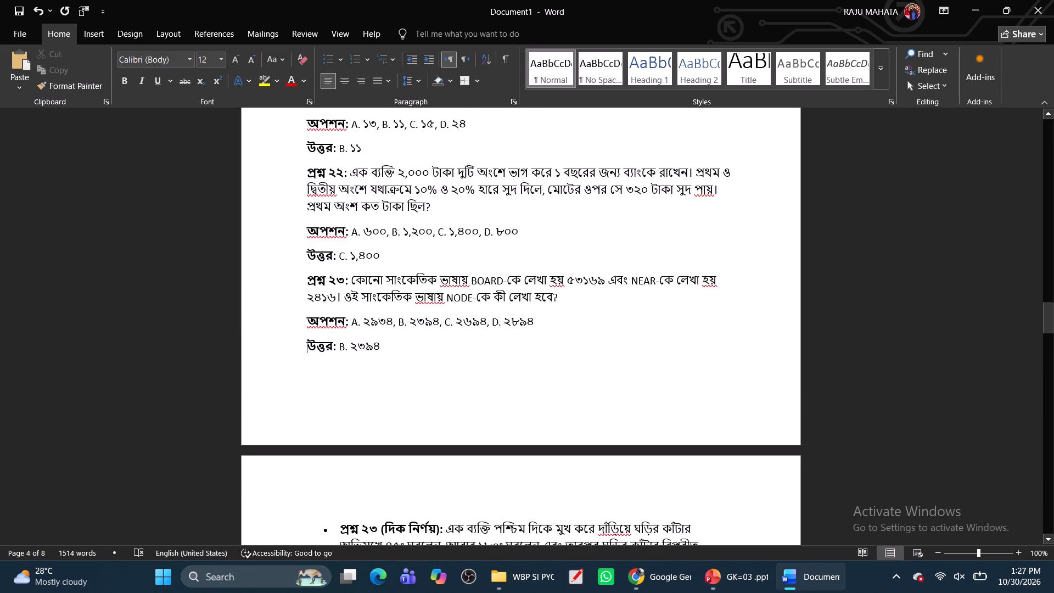
{"action": "left_click", "coordinate": [307, 284]}
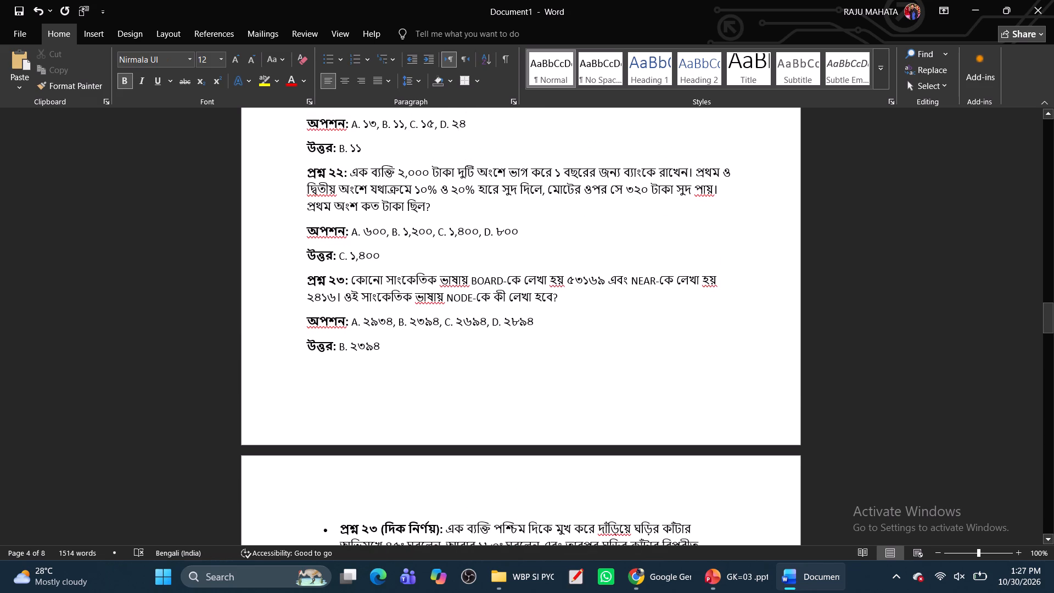
{"action": "key", "text": "Return"}
{"action": "key", "text": "Return"}
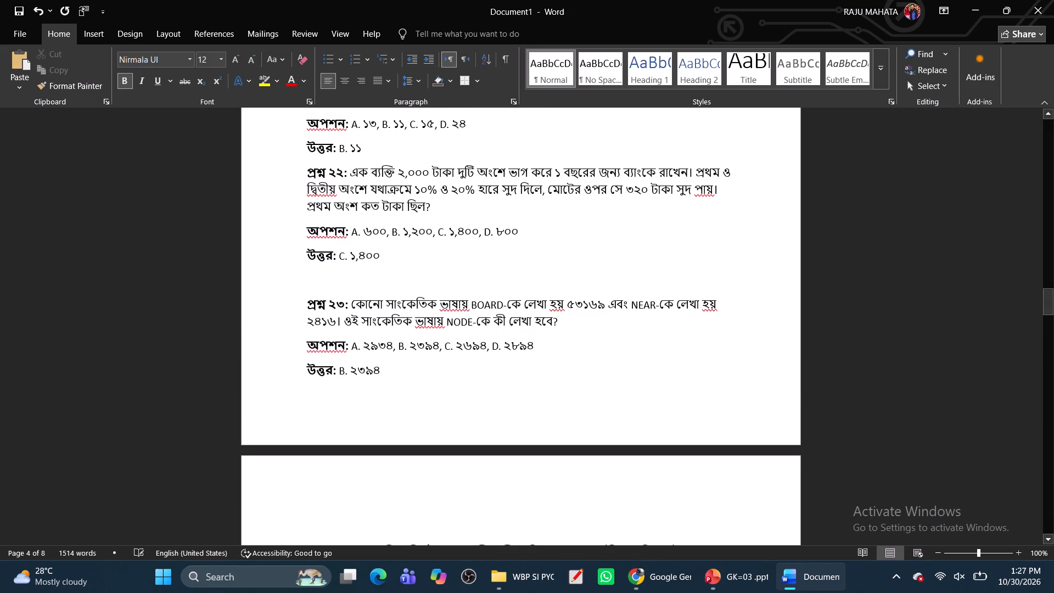
{"action": "key", "text": "Return"}
{"action": "key", "text": "Return"}
Remove the bullets, indents and blank lines from the প্রশ্ন ২৩ (দিক নির্ণয়) question and its অপশন and উত্তর lines.
{"action": "scroll", "coordinate": [307, 285], "scroll_direction": "down", "scroll_amount": 2}
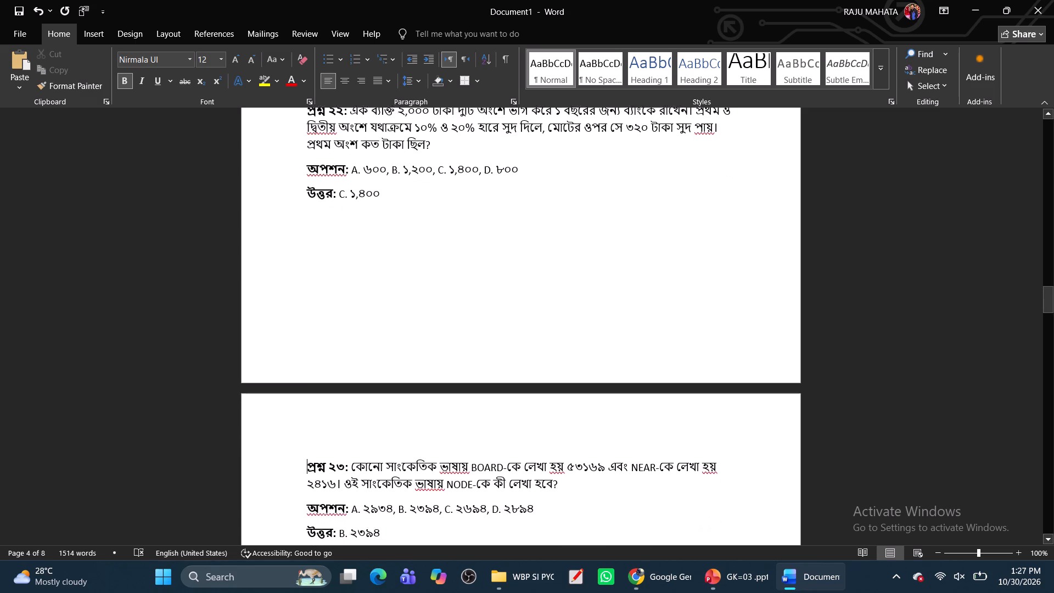
{"action": "scroll", "coordinate": [307, 285], "scroll_direction": "down", "scroll_amount": 7}
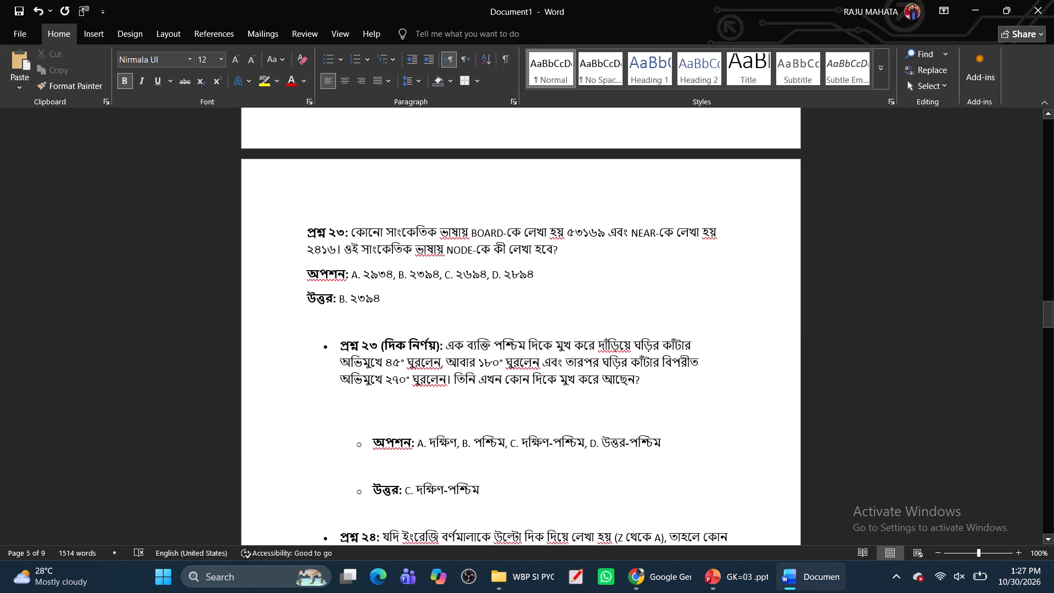
{"action": "left_click", "coordinate": [341, 350]}
{"action": "left_click", "coordinate": [336, 346]}
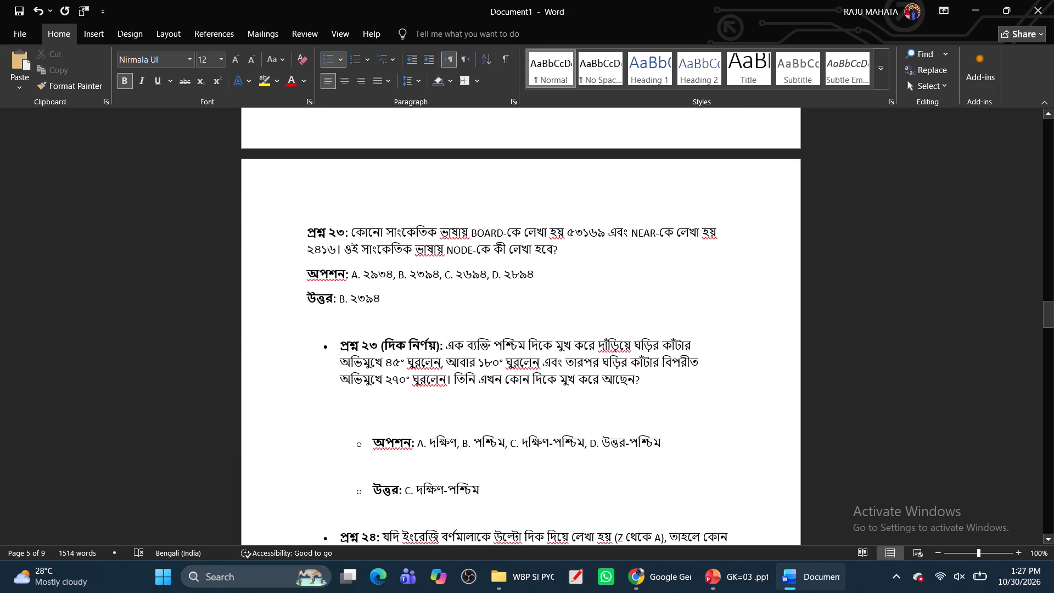
{"action": "key", "text": "BackSpace"}
{"action": "key", "text": "BackSpace"}
{"action": "key", "text": "BackSpace"}
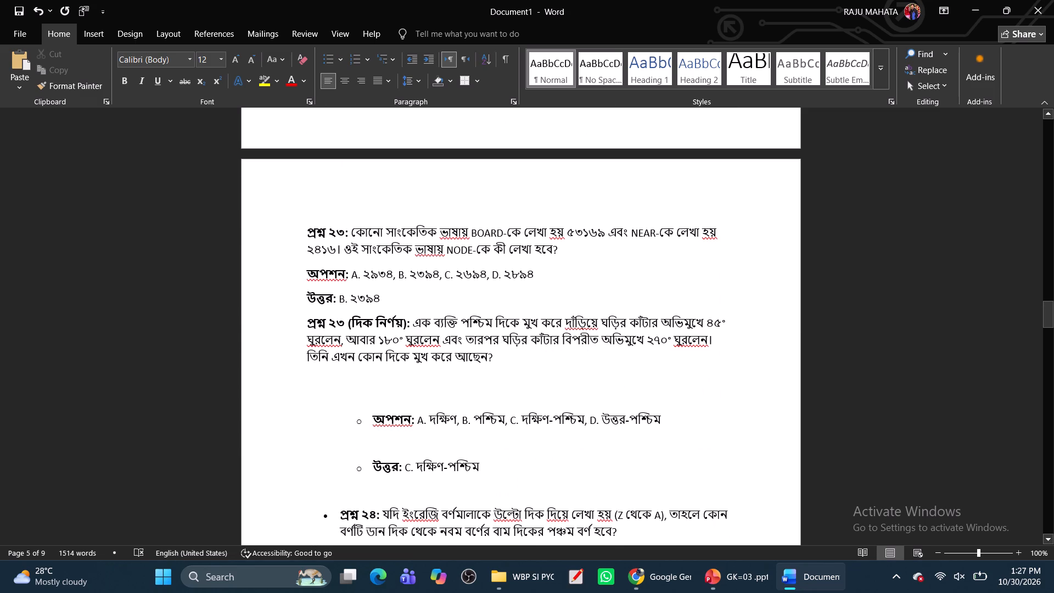
{"action": "left_click", "coordinate": [372, 423]}
{"action": "key", "text": "BackSpace"}
{"action": "key", "text": "BackSpace"}
{"action": "key", "text": "BackSpace"}
{"action": "key", "text": "BackSpace"}
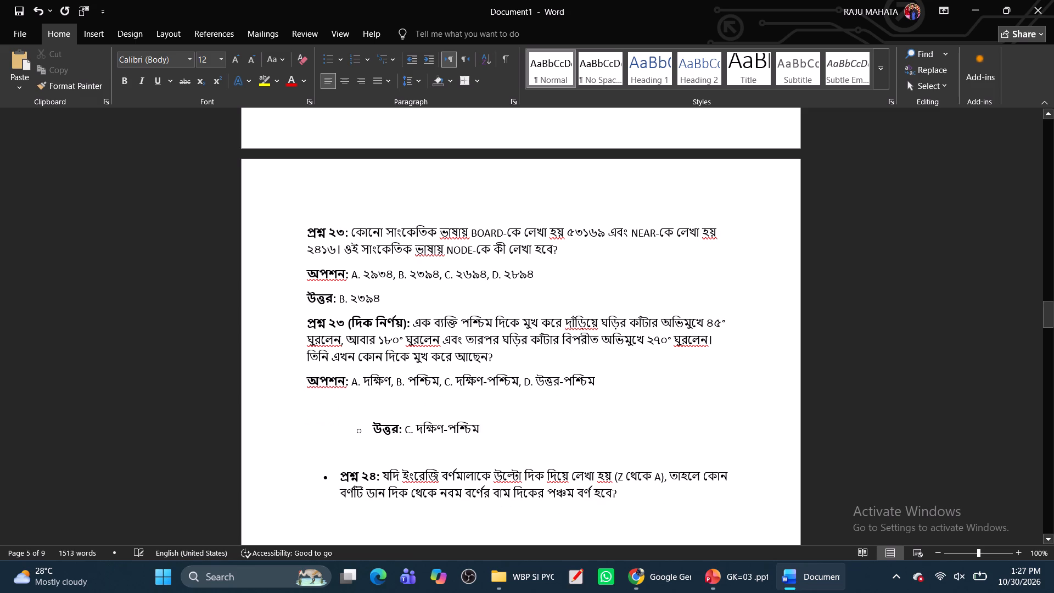
{"action": "left_click", "coordinate": [372, 434]}
{"action": "key", "text": "BackSpace"}
{"action": "key", "text": "BackSpace"}
{"action": "key", "text": "BackSpace"}
Remove the bullets, indents and blank lines from প্রশ্ন ২৪ and its অপশন and উত্তর lines.
{"action": "scroll", "coordinate": [373, 446], "scroll_direction": "down", "scroll_amount": 4}
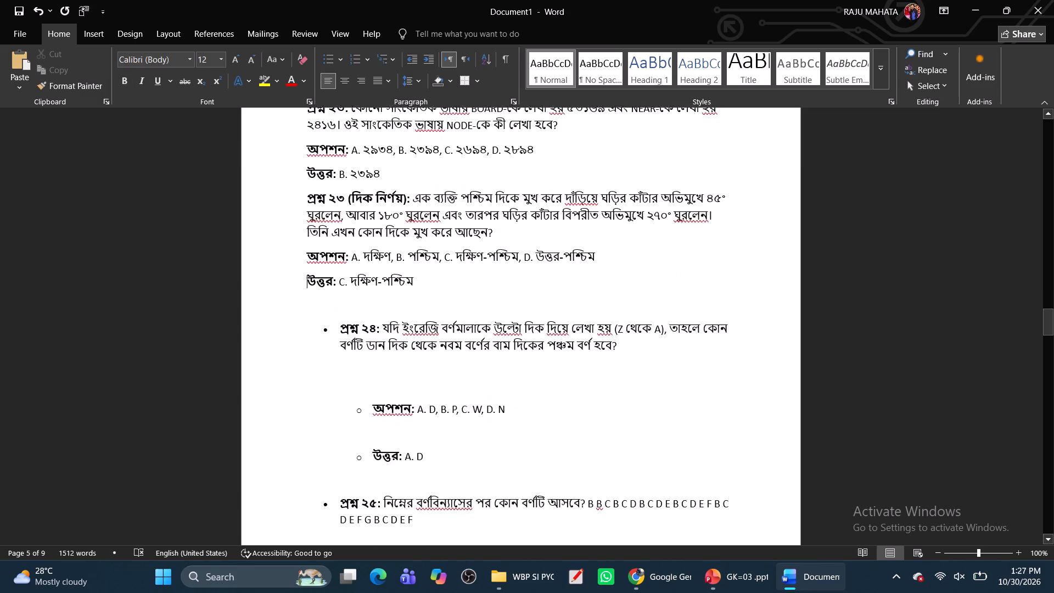
{"action": "left_click", "coordinate": [335, 325]}
{"action": "key", "text": "BackSpace"}
{"action": "key", "text": "BackSpace"}
{"action": "key", "text": "BackSpace"}
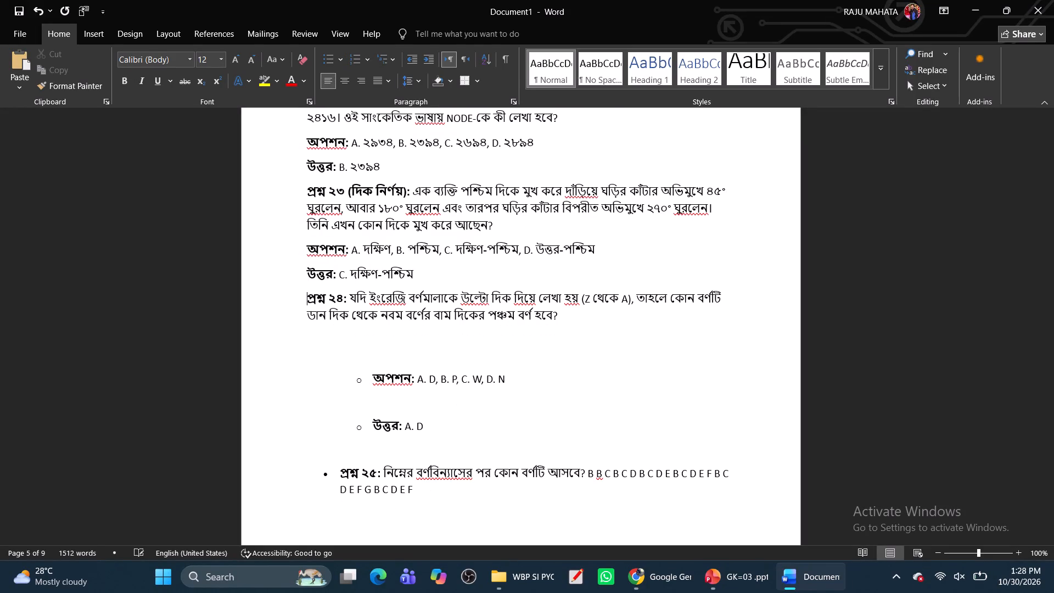
{"action": "left_click", "coordinate": [374, 387]}
{"action": "key", "text": "BackSpace"}
{"action": "key", "text": "BackSpace"}
{"action": "key", "text": "BackSpace"}
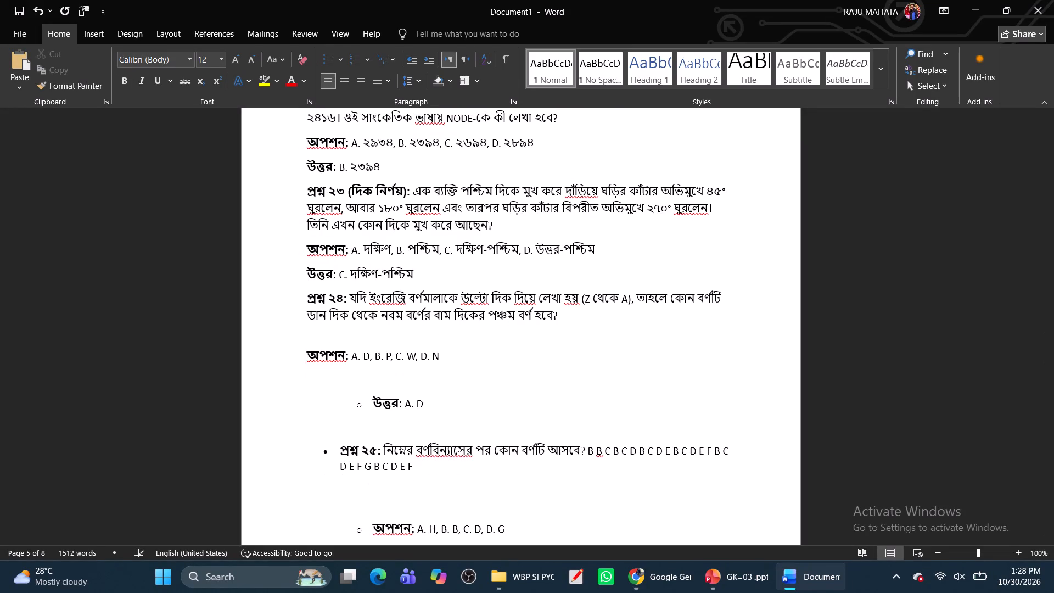
{"action": "key", "text": "BackSpace"}
{"action": "left_click", "coordinate": [370, 385]}
{"action": "key", "text": "BackSpace"}
{"action": "key", "text": "BackSpace"}
{"action": "key", "text": "BackSpace"}
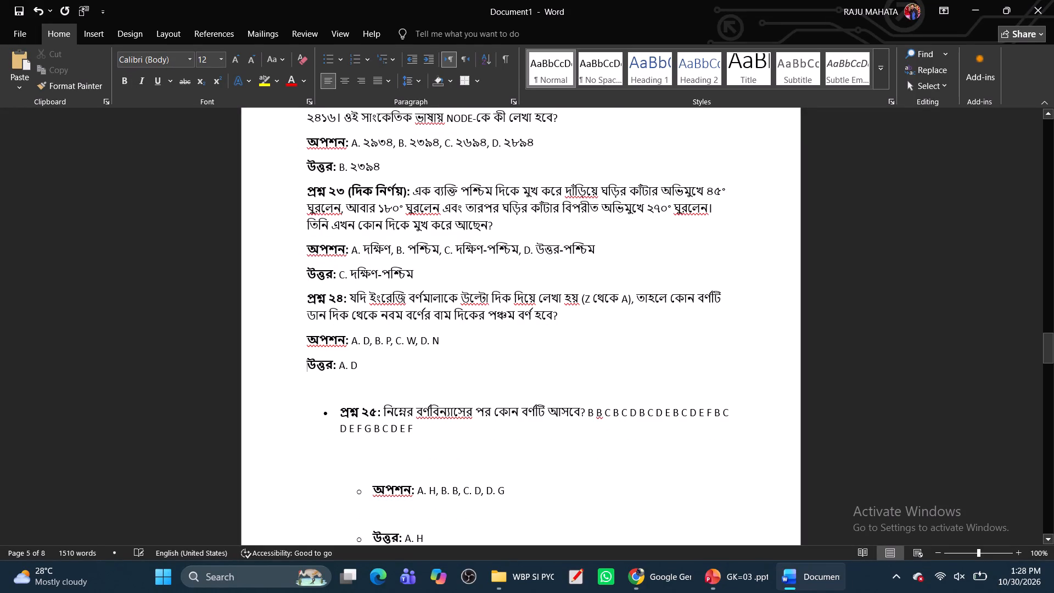
Remove the bullets, indents and preceding blank lines from প্রশ্ন ২৫ and its অপশন line.
{"action": "left_click", "coordinate": [339, 416]}
{"action": "key", "text": "BackSpace"}
{"action": "key", "text": "BackSpace"}
{"action": "key", "text": "BackSpace"}
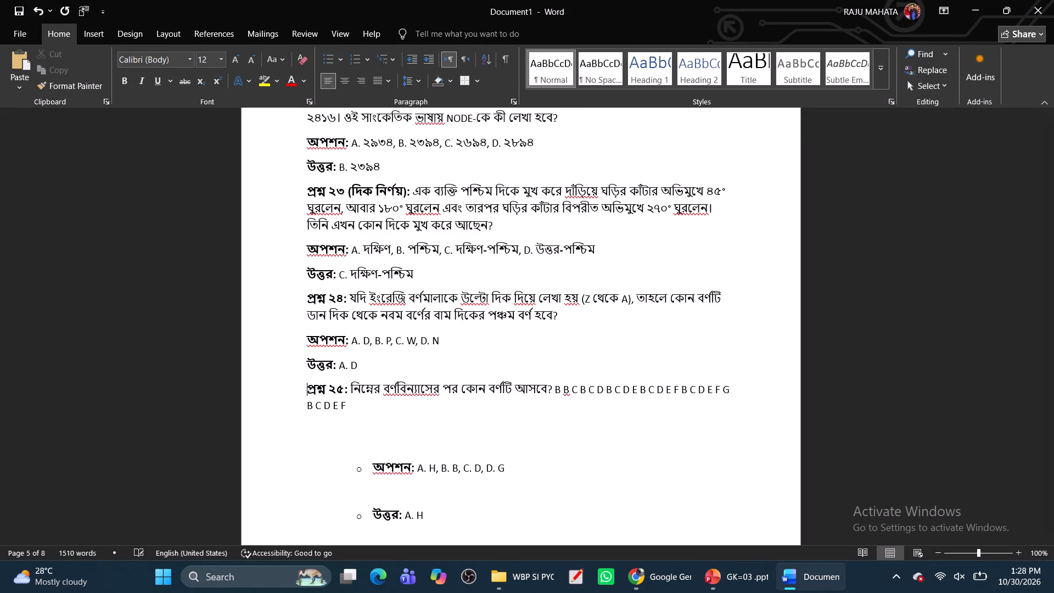
{"action": "scroll", "coordinate": [339, 416], "scroll_direction": "down", "scroll_amount": 3}
{"action": "left_click", "coordinate": [370, 372]}
{"action": "key", "text": "BackSpace"}
{"action": "key", "text": "BackSpace"}
{"action": "key", "text": "BackSpace"}
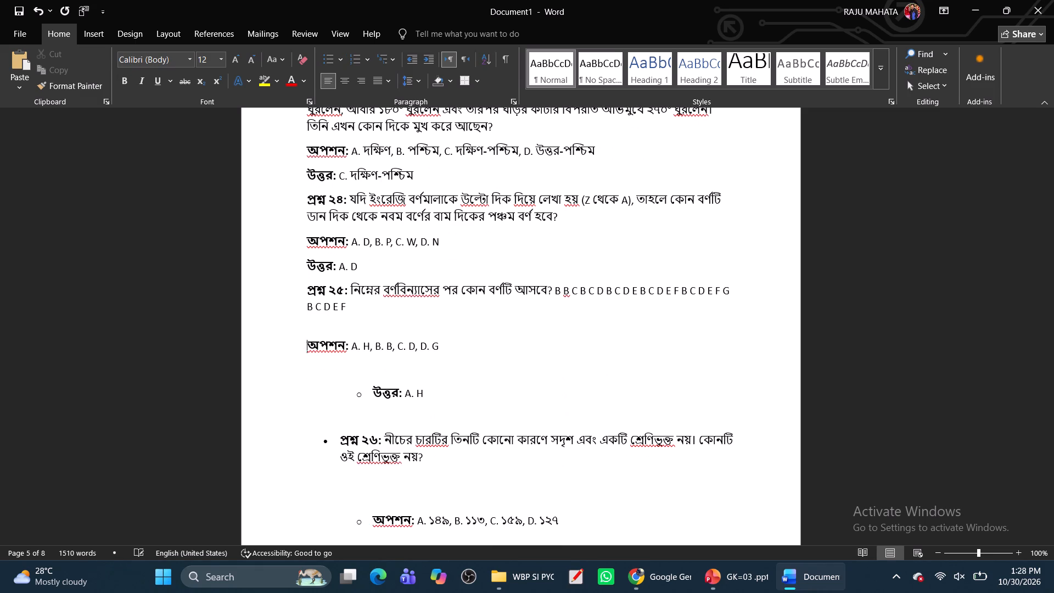
{"action": "key", "text": "BackSpace"}
Remove the bullet, indent and preceding blank line from the প্রশ্ন ২৬ question.
{"action": "scroll", "coordinate": [375, 394], "scroll_direction": "down", "scroll_amount": 2}
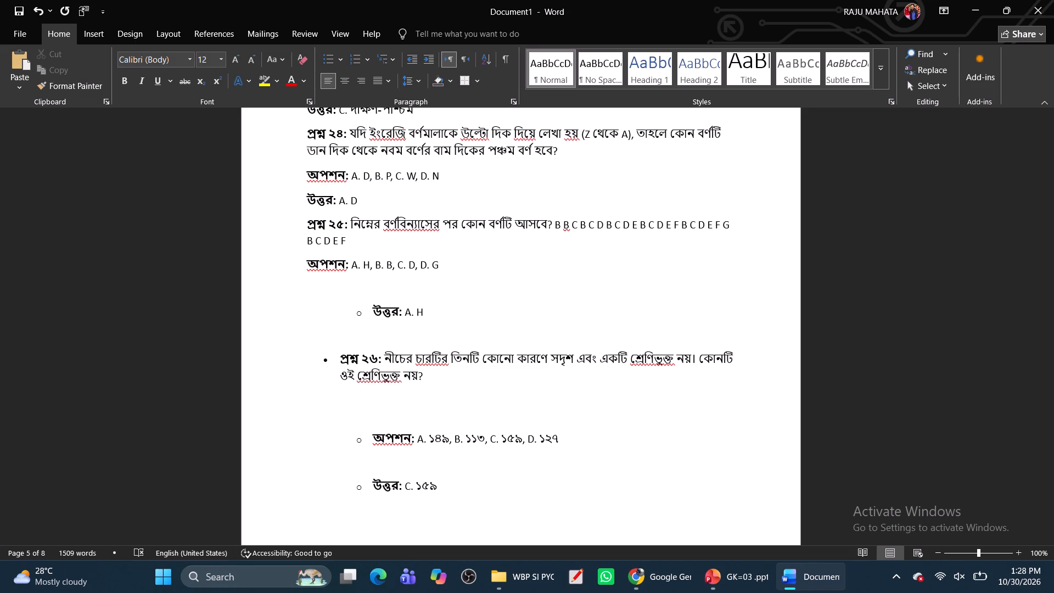
{"action": "left_click", "coordinate": [338, 365]}
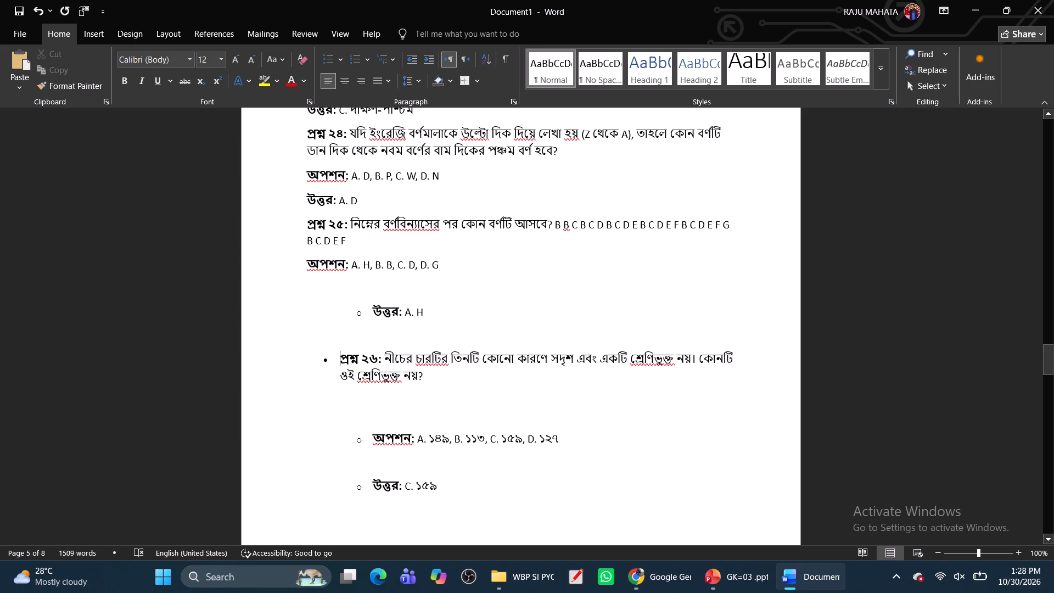
{"action": "type", "text": "\\\\"}
{"action": "key", "text": "BackSpace"}
{"action": "key", "text": "BackSpace"}
{"action": "key", "text": "BackSpace"}
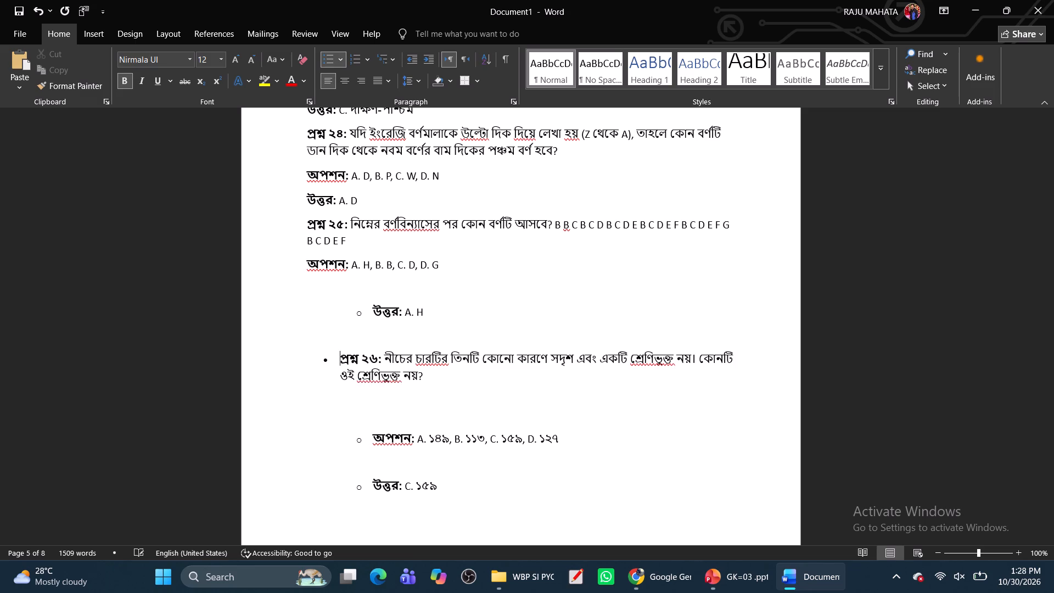
{"action": "key", "text": "BackSpace"}
{"action": "key", "text": "BackSpace"}
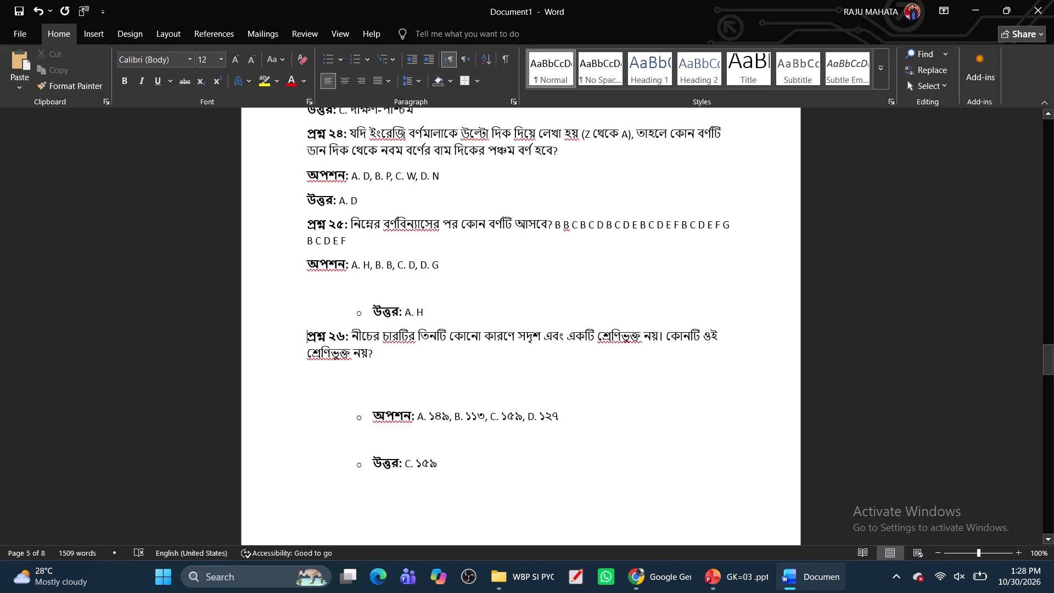
Remove the bullet, indent and preceding blank line from প্রশ্ন ২৫'s উত্তর line.
{"action": "left_click", "coordinate": [372, 310]}
{"action": "key", "text": "BackSpace"}
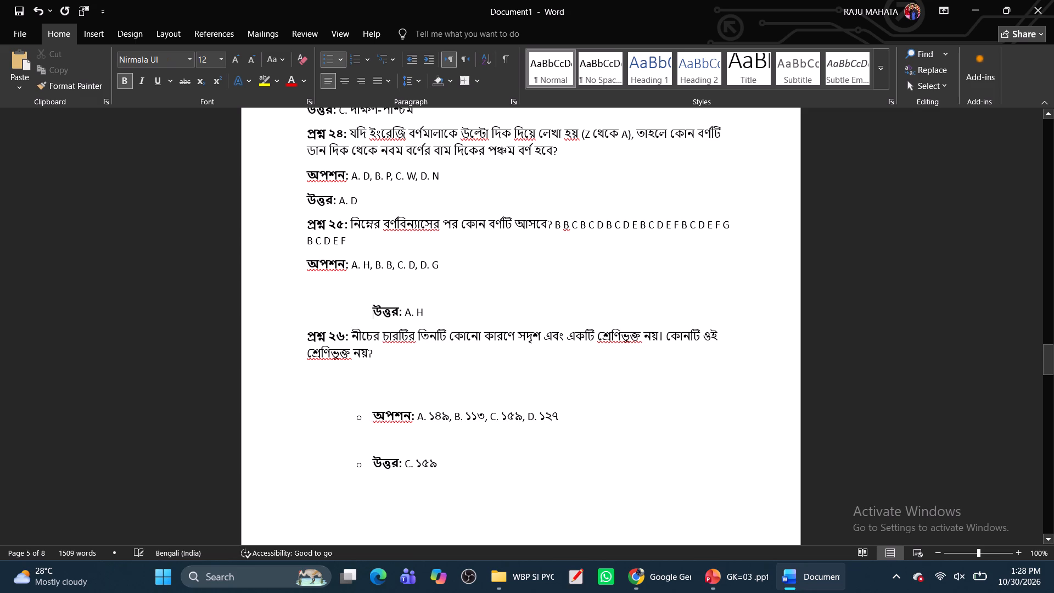
{"action": "key", "text": "BackSpace"}
{"action": "key", "text": "BackSpace"}
Remove the bullets, indents and preceding blank lines from প্রশ্ন ২৬'s অপশন and উত্তর lines.
{"action": "left_click", "coordinate": [369, 394]}
{"action": "key", "text": "BackSpace"}
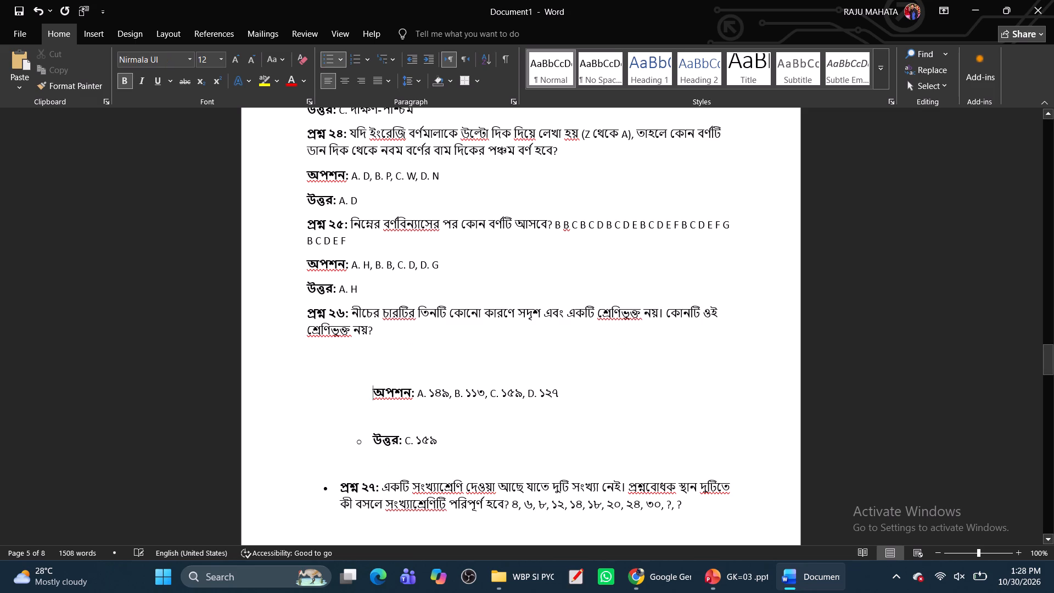
{"action": "key", "text": "BackSpace"}
{"action": "key", "text": "BackSpace"}
{"action": "key", "text": "BackSpace"}
{"action": "left_click", "coordinate": [375, 405]}
{"action": "key", "text": "BackSpace"}
{"action": "key", "text": "BackSpace"}
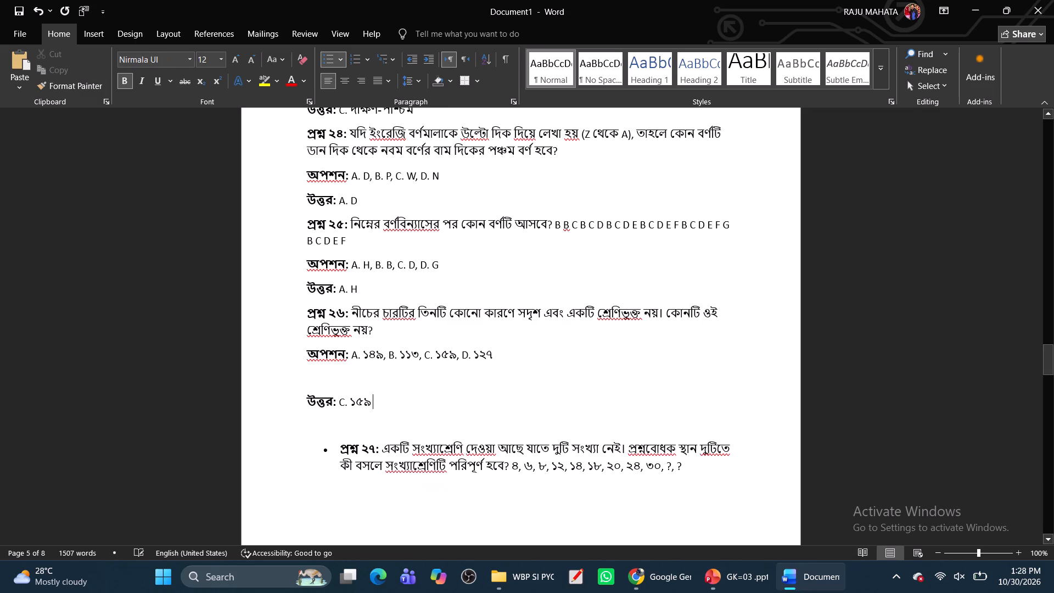
{"action": "key", "text": "BackSpace"}
Remove the bullets, indents and blank lines from প্রশ্ন ২৭ and its অপশন and উত্তর lines.
{"action": "left_click", "coordinate": [341, 434]}
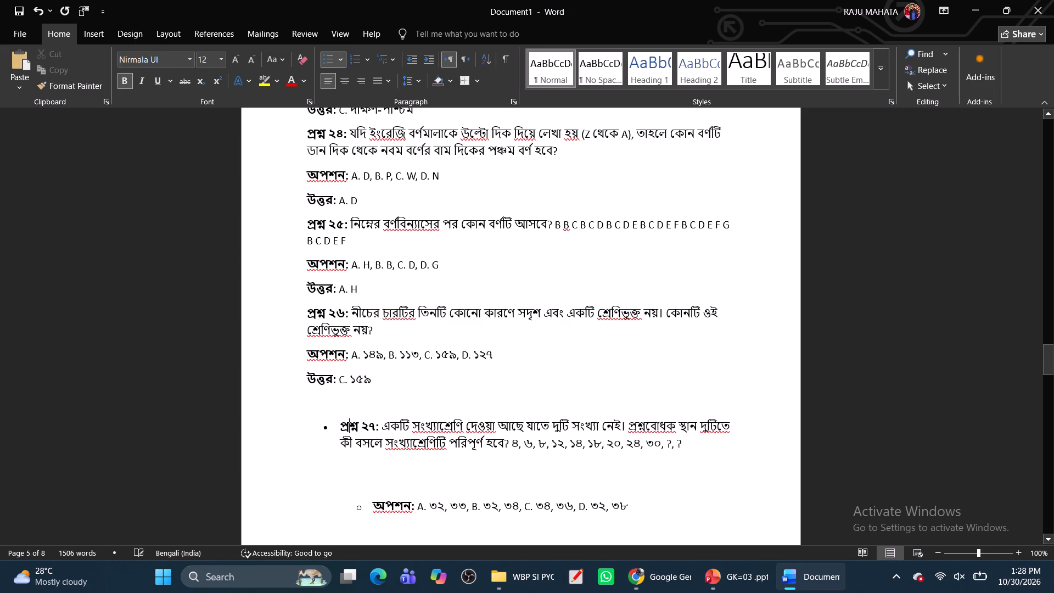
{"action": "left_click", "coordinate": [339, 432]}
{"action": "key", "text": "BackSpace"}
{"action": "key", "text": "BackSpace"}
{"action": "key", "text": "BackSpace"}
{"action": "scroll", "coordinate": [340, 435], "scroll_direction": "down", "scroll_amount": 3}
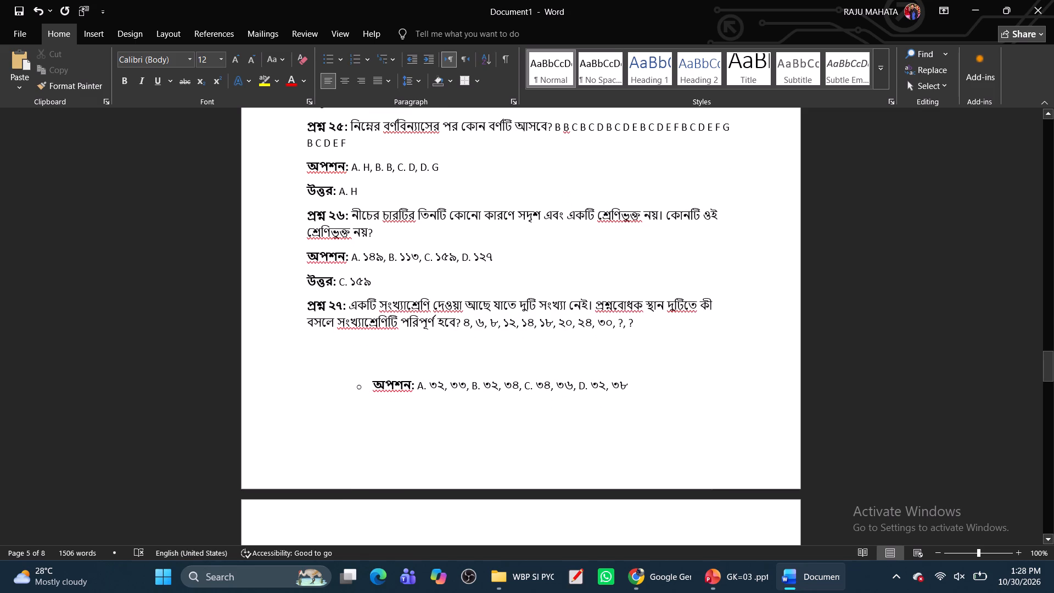
{"action": "left_click", "coordinate": [368, 390]}
{"action": "key", "text": "BackSpace"}
{"action": "key", "text": "BackSpace"}
{"action": "key", "text": "BackSpace"}
{"action": "key", "text": "BackSpace"}
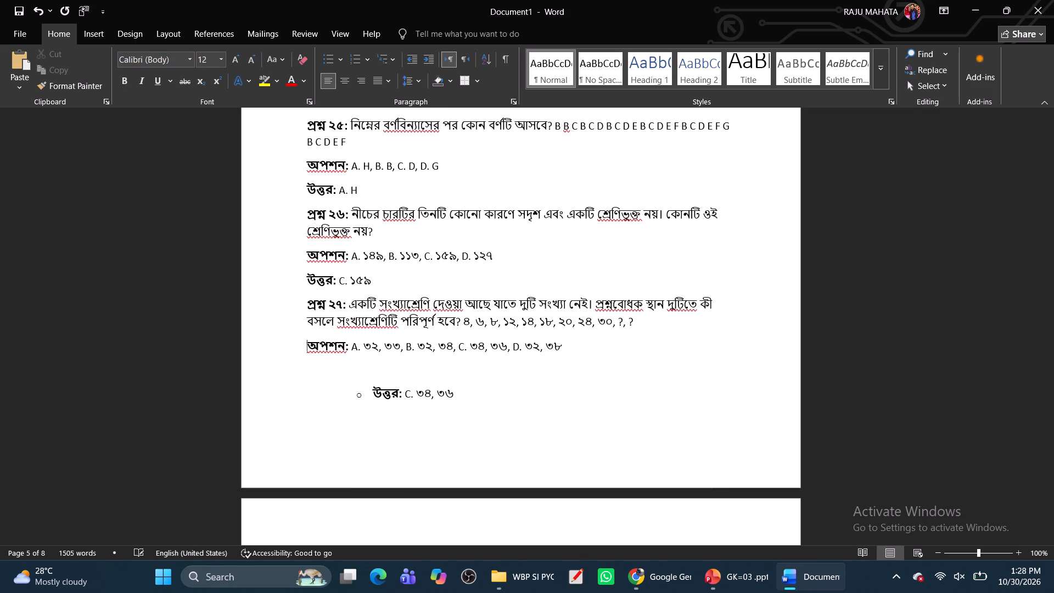
{"action": "left_click", "coordinate": [368, 390]}
{"action": "key", "text": "BackSpace"}
{"action": "key", "text": "BackSpace"}
{"action": "key", "text": "BackSpace"}
Remove the bullets and indents from প্রশ্ন ২৮ and its অপশন line, keeping the question at the start of the following page.
{"action": "scroll", "coordinate": [360, 417], "scroll_direction": "down", "scroll_amount": 3}
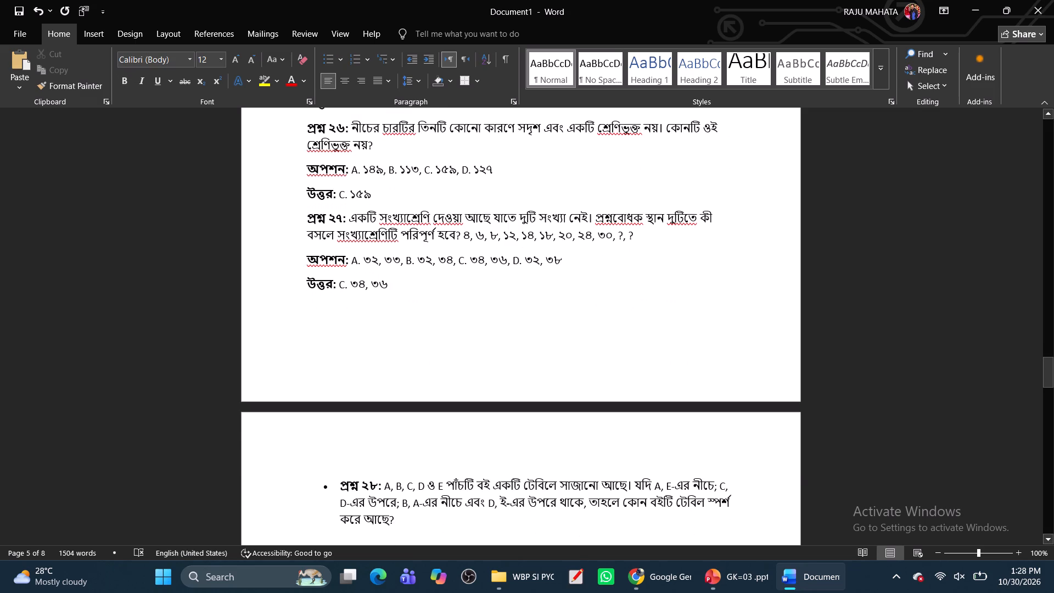
{"action": "scroll", "coordinate": [356, 423], "scroll_direction": "down", "scroll_amount": 3}
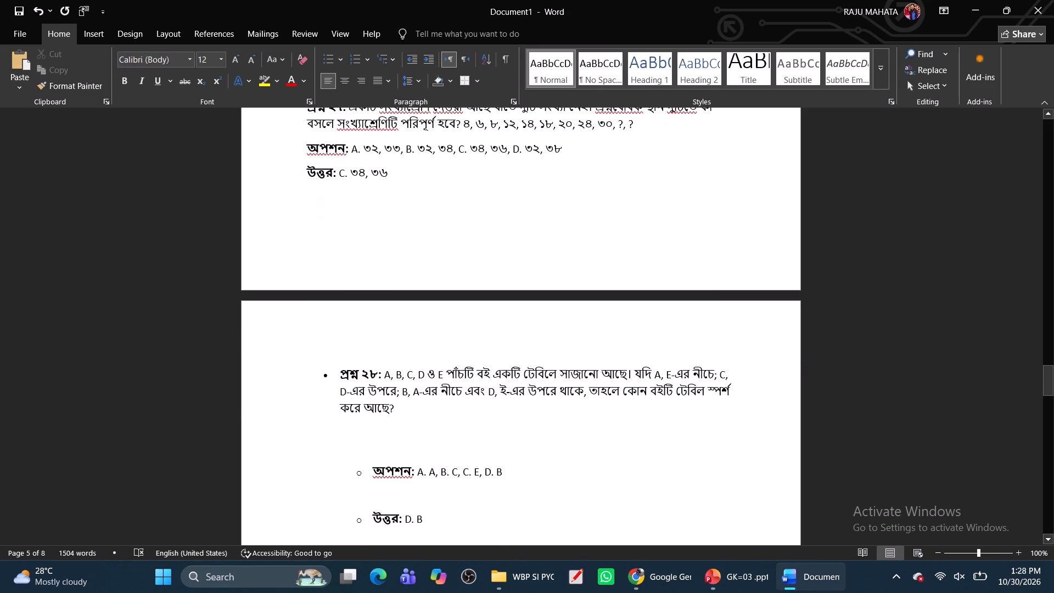
{"action": "scroll", "coordinate": [338, 374], "scroll_direction": "down", "scroll_amount": 3}
{"action": "left_click", "coordinate": [372, 377]}
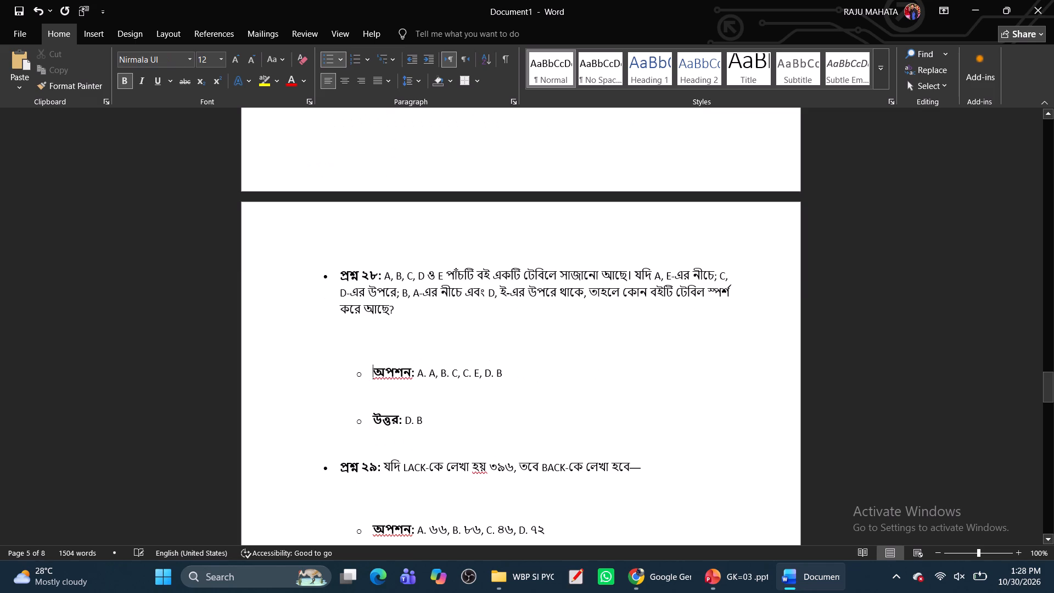
{"action": "key", "text": "BackSpace"}
{"action": "key", "text": "BackSpace"}
{"action": "key", "text": "BackSpace"}
{"action": "key", "text": "BackSpace"}
{"action": "left_click", "coordinate": [339, 275]}
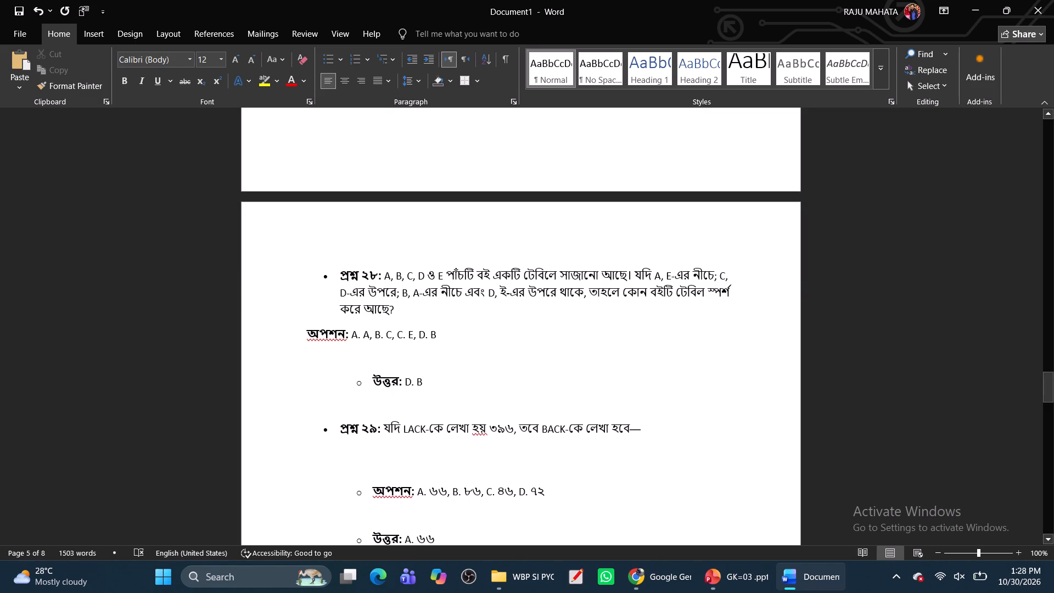
{"action": "key", "text": "BackSpace"}
{"action": "key", "text": "BackSpace"}
{"action": "key", "text": "BackSpace"}
{"action": "key", "text": "Return"}
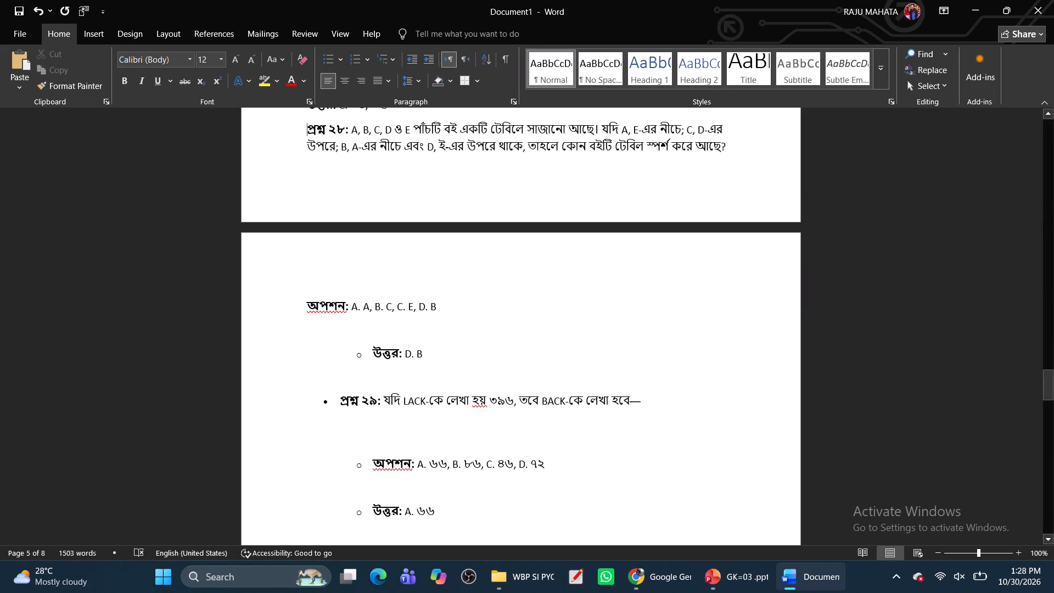
Remove the bullet, indent and preceding blank line from প্রশ্ন ২৮'s উত্তর line, starting the answer on its own line.
{"action": "left_click", "coordinate": [366, 395]}
{"action": "key", "text": "BackSpace"}
{"action": "key", "text": "BackSpace"}
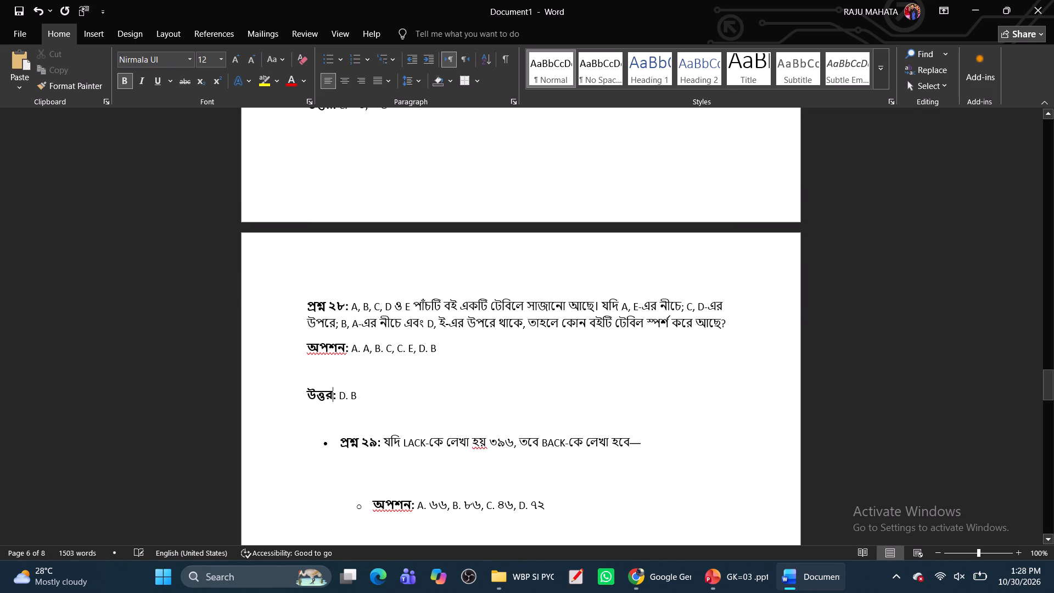
{"action": "key", "text": "BackSpace"}
{"action": "key", "text": "BackSpace"}
{"action": "key", "text": "Return"}
Remove the bullets, indents and blank lines from প্রশ্ন ২৯ and its অপশন and উত্তর lines.
{"action": "scroll", "coordinate": [346, 424], "scroll_direction": "down", "scroll_amount": 4}
{"action": "left_click", "coordinate": [335, 293]}
{"action": "key", "text": "BackSpace"}
{"action": "key", "text": "BackSpace"}
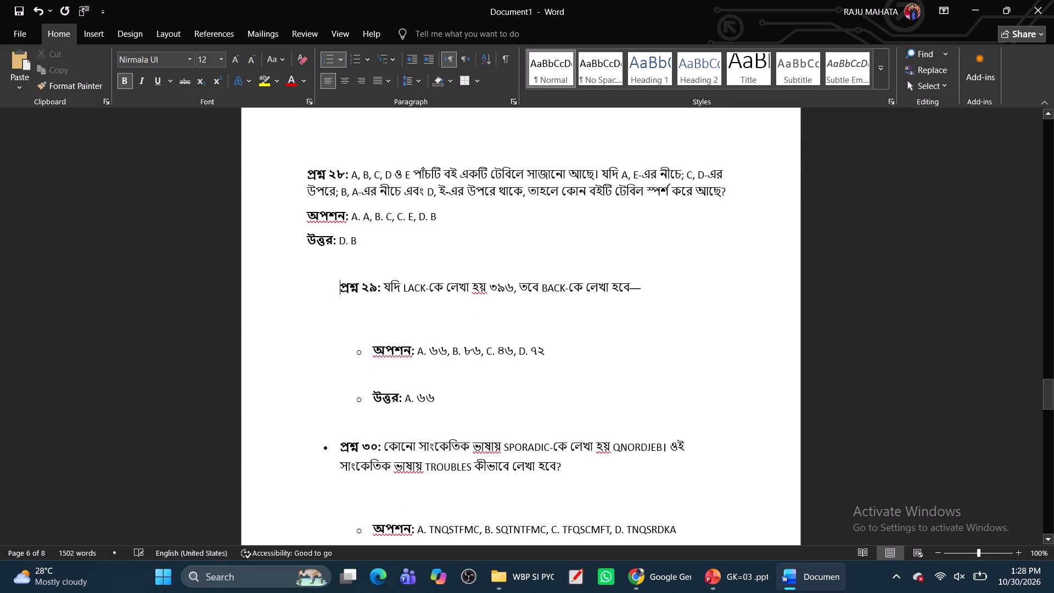
{"action": "key", "text": "BackSpace"}
{"action": "left_click", "coordinate": [369, 333]}
{"action": "key", "text": "BackSpace"}
{"action": "key", "text": "BackSpace"}
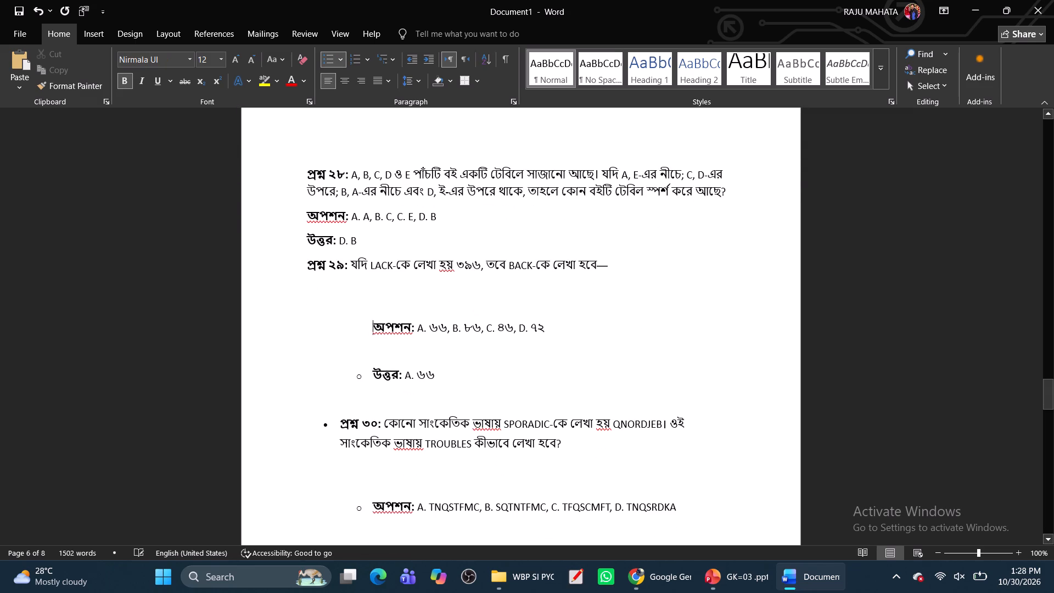
{"action": "key", "text": "BackSpace"}
{"action": "key", "text": "BackSpace"}
{"action": "left_click", "coordinate": [371, 342]}
{"action": "key", "text": "BackSpace"}
{"action": "key", "text": "BackSpace"}
{"action": "key", "text": "BackSpace"}
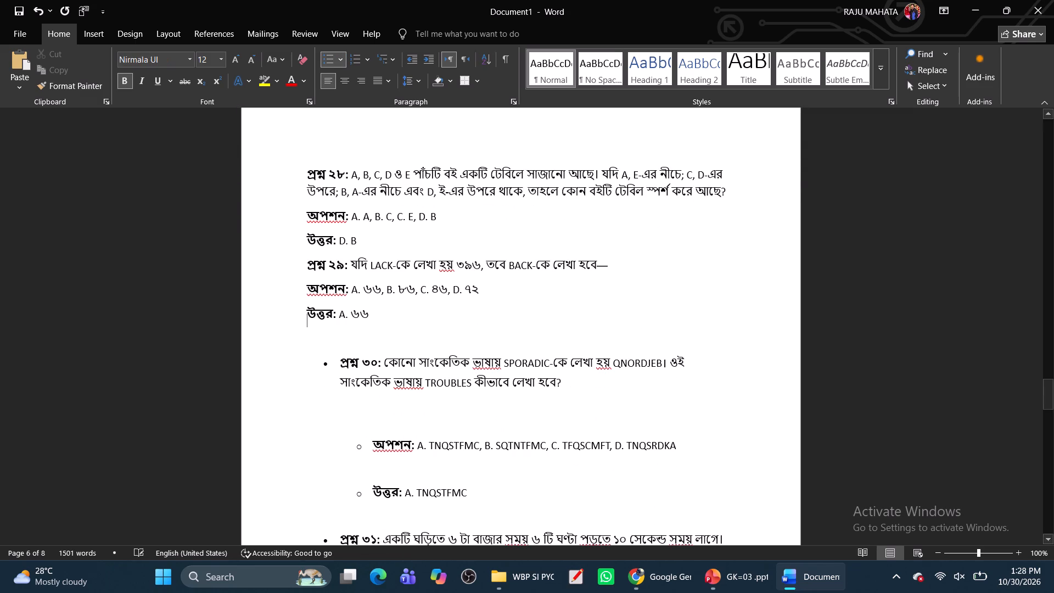
Remove the bullets, indents and blank lines from প্রশ্ন ৩০ and its অপশন and উত্তর lines.
{"action": "left_click", "coordinate": [335, 365]}
{"action": "key", "text": "BackSpace"}
{"action": "key", "text": "BackSpace"}
{"action": "key", "text": "BackSpace"}
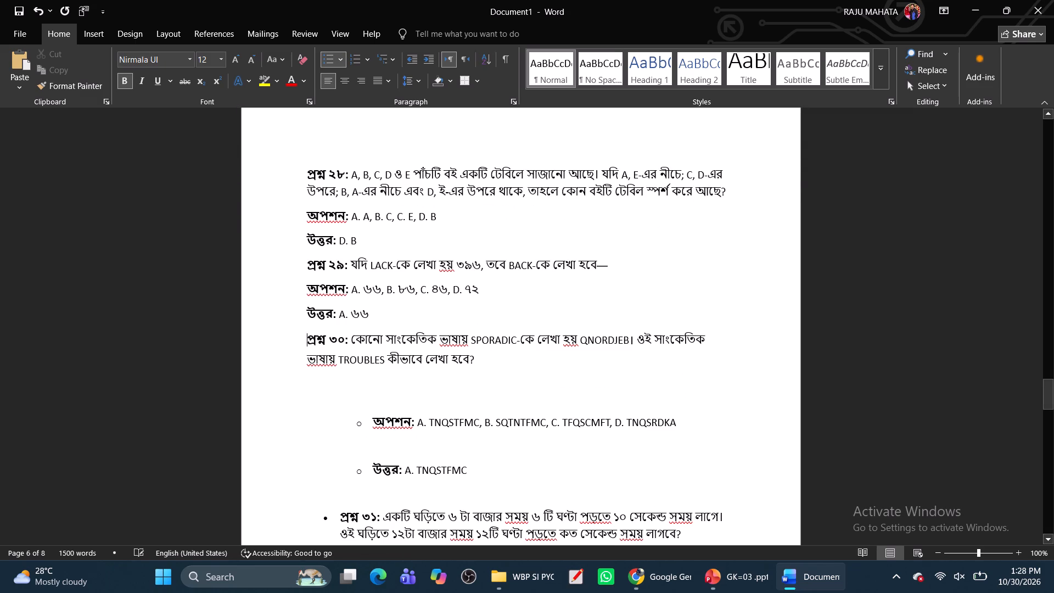
{"action": "left_click", "coordinate": [373, 424]}
{"action": "key", "text": "BackSpace"}
{"action": "key", "text": "BackSpace"}
{"action": "key", "text": "BackSpace"}
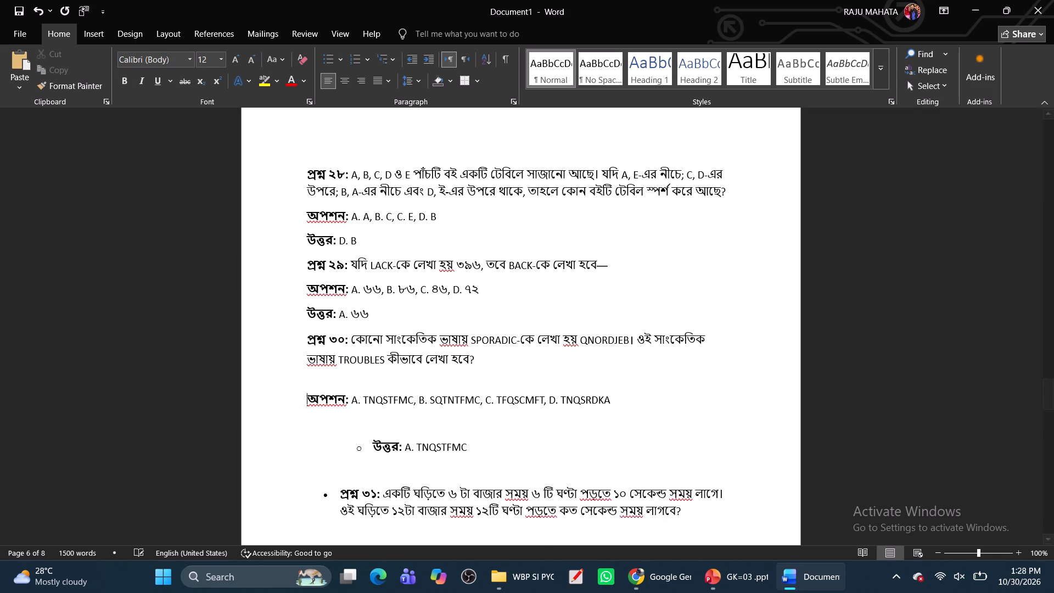
{"action": "key", "text": "BackSpace"}
{"action": "scroll", "coordinate": [373, 424], "scroll_direction": "down", "scroll_amount": 3}
{"action": "left_click", "coordinate": [370, 332]}
{"action": "key", "text": "BackSpace"}
{"action": "key", "text": "BackSpace"}
{"action": "key", "text": "BackSpace"}
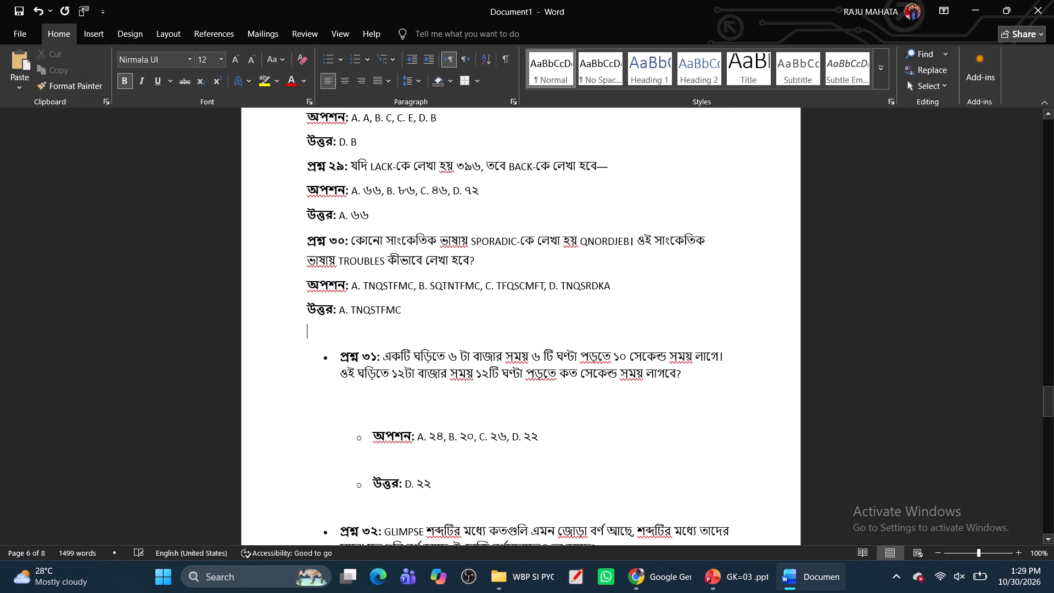
Remove the bullets, indents and blank lines from প্রশ্ন ৩১ and its অপশন and উত্তর lines.
{"action": "left_click", "coordinate": [333, 357]}
{"action": "key", "text": "BackSpace"}
{"action": "key", "text": "BackSpace"}
{"action": "key", "text": "BackSpace"}
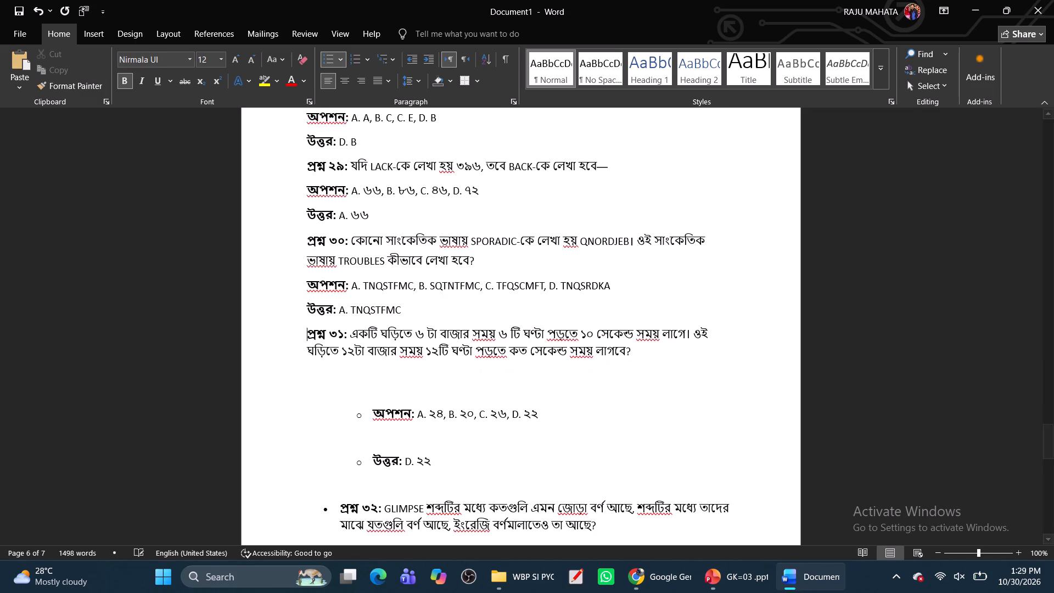
{"action": "scroll", "coordinate": [343, 395], "scroll_direction": "down", "scroll_amount": 4}
{"action": "left_click", "coordinate": [372, 283]}
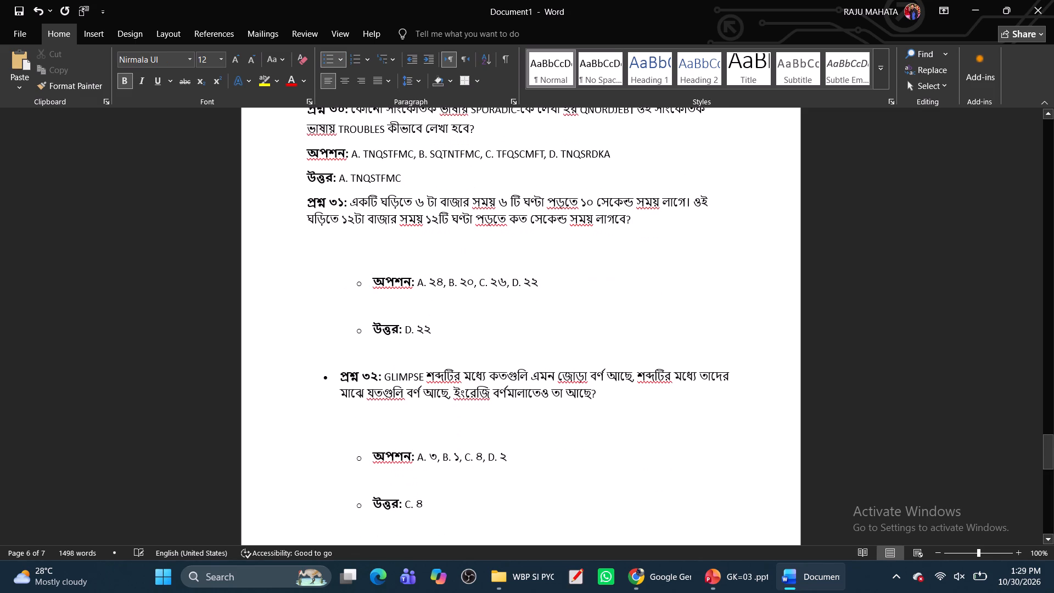
{"action": "key", "text": "BackSpace"}
{"action": "key", "text": "BackSpace"}
{"action": "key", "text": "BackSpace"}
{"action": "key", "text": "BackSpace"}
{"action": "left_click", "coordinate": [372, 297]}
{"action": "key", "text": "BackSpace"}
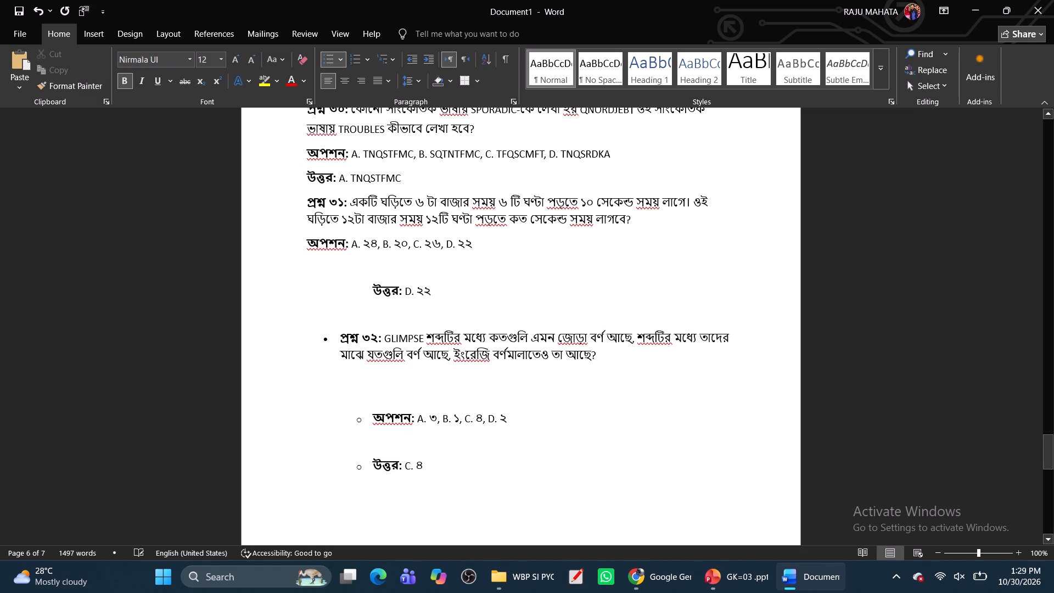
{"action": "key", "text": "BackSpace"}
{"action": "key", "text": "BackSpace"}
Remove the bullets, indents and blank lines from প্রশ্ন ৩২ and its অপশন and উত্তর lines, keeping the answer on its own line.
{"action": "left_click", "coordinate": [332, 317]}
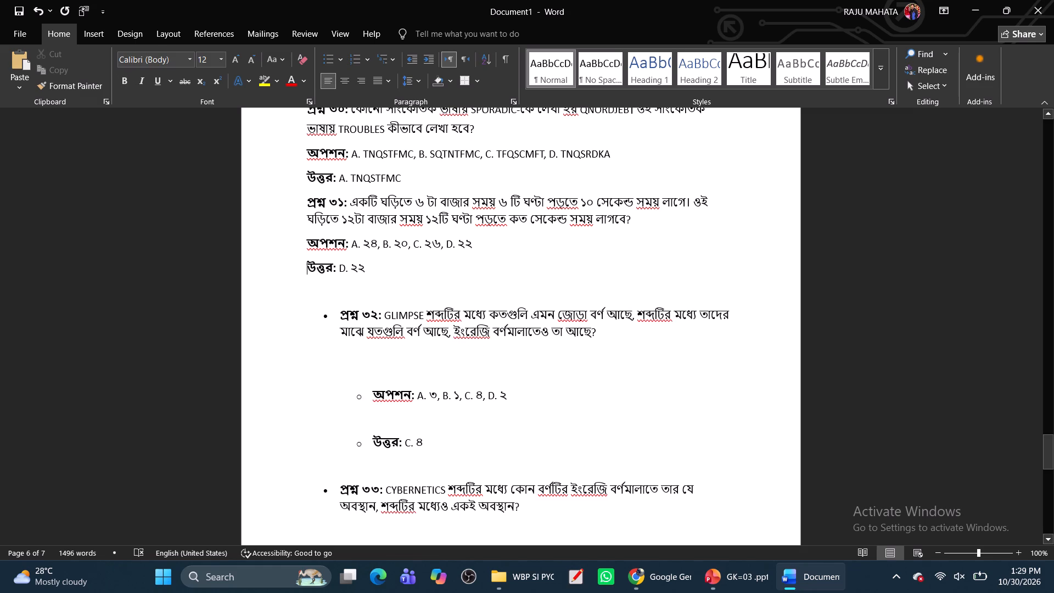
{"action": "key", "text": "BackSpace"}
{"action": "key", "text": "BackSpace"}
{"action": "key", "text": "BackSpace"}
{"action": "left_click", "coordinate": [378, 381]}
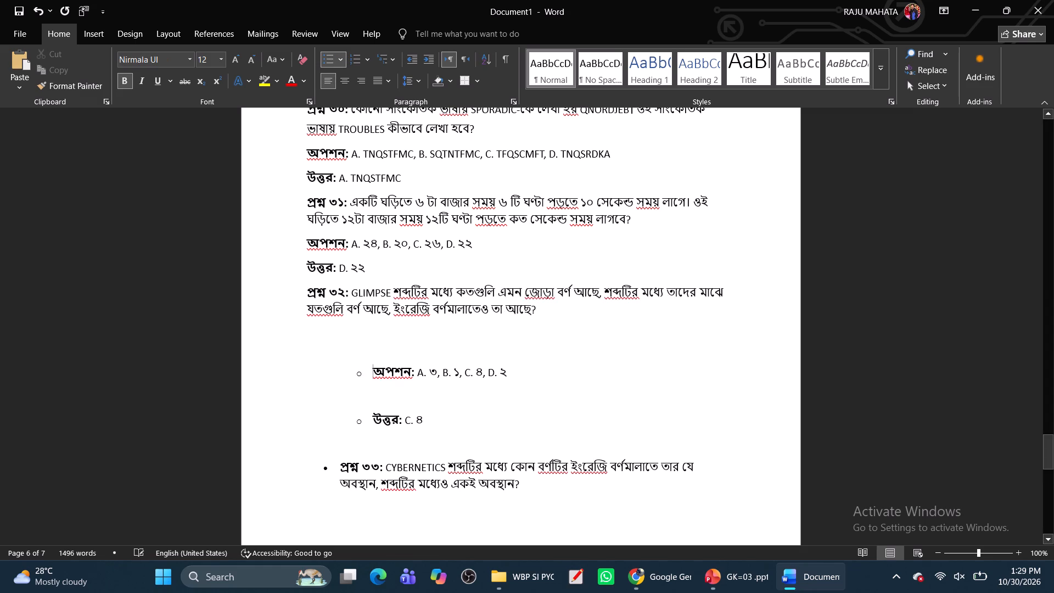
{"action": "key", "text": "BackSpace"}
{"action": "key", "text": "BackSpace"}
{"action": "key", "text": "BackSpace"}
{"action": "key", "text": "BackSpace"}
{"action": "left_click", "coordinate": [377, 381]}
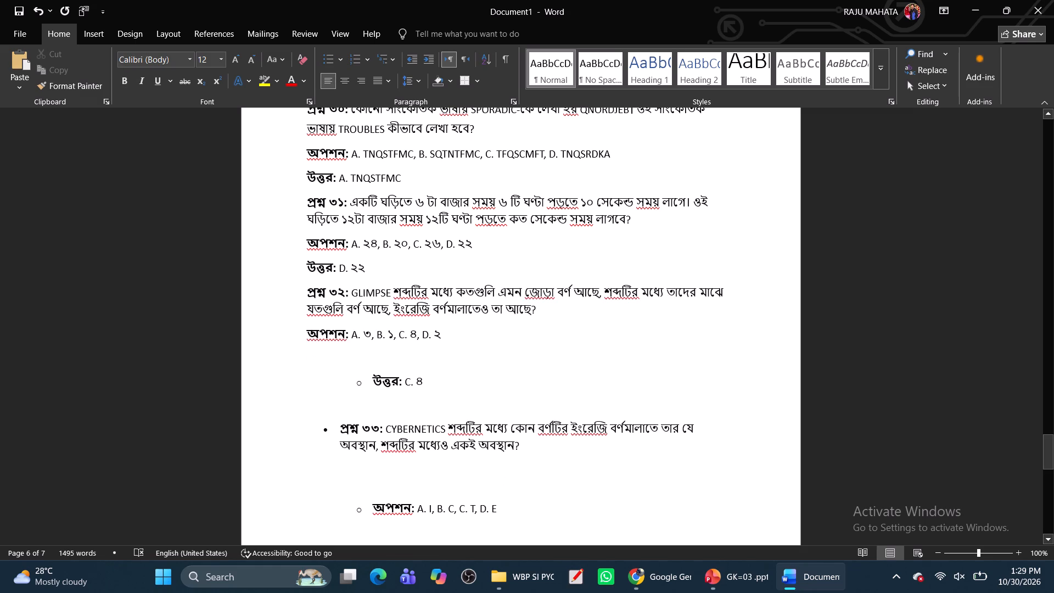
{"action": "key", "text": "BackSpace"}
{"action": "key", "text": "BackSpace"}
{"action": "key", "text": "BackSpace"}
{"action": "key", "text": "BackSpace"}
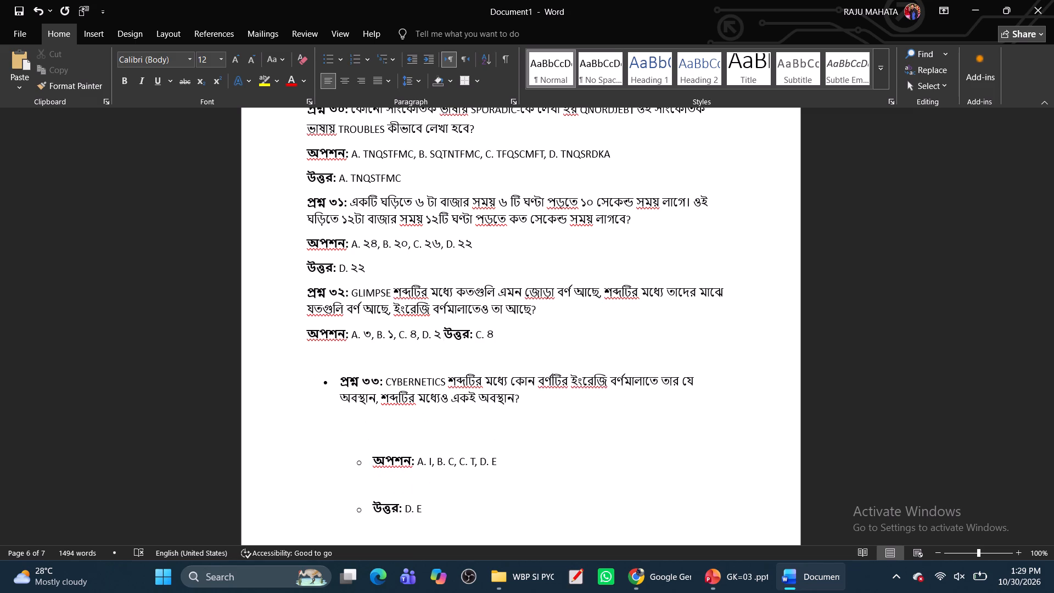
{"action": "key", "text": "Return"}
Remove the bullets, indents and blank lines from প্রশ্ন ৩৩ and its অপশন and উত্তর lines.
{"action": "scroll", "coordinate": [353, 424], "scroll_direction": "down", "scroll_amount": 2}
{"action": "left_click", "coordinate": [338, 342]}
{"action": "key", "text": "BackSpace"}
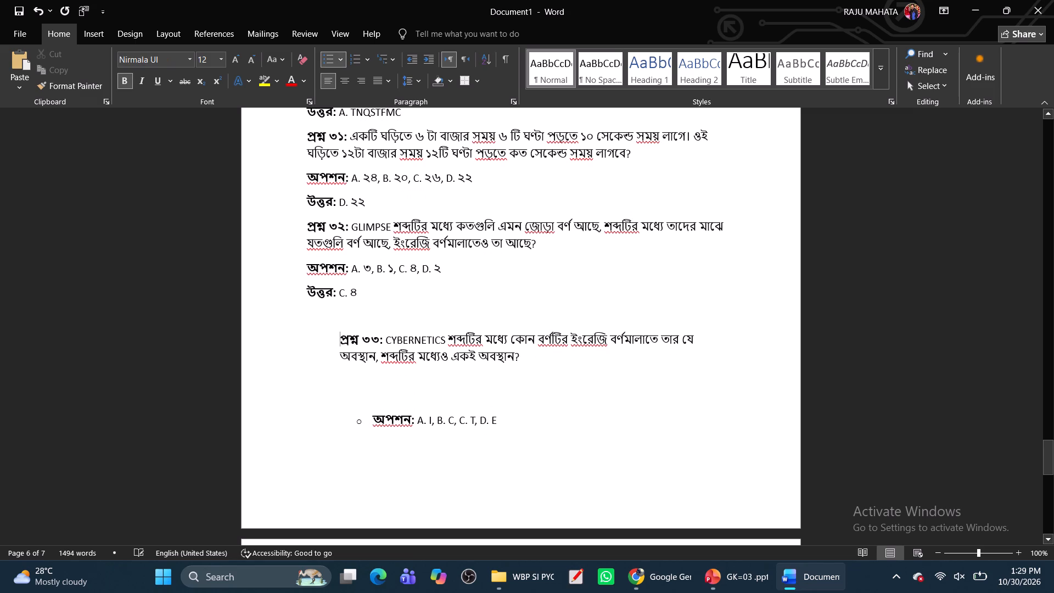
{"action": "key", "text": "BackSpace"}
{"action": "key", "text": "BackSpace"}
{"action": "left_click", "coordinate": [368, 399]}
{"action": "key", "text": "BackSpace"}
{"action": "key", "text": "BackSpace"}
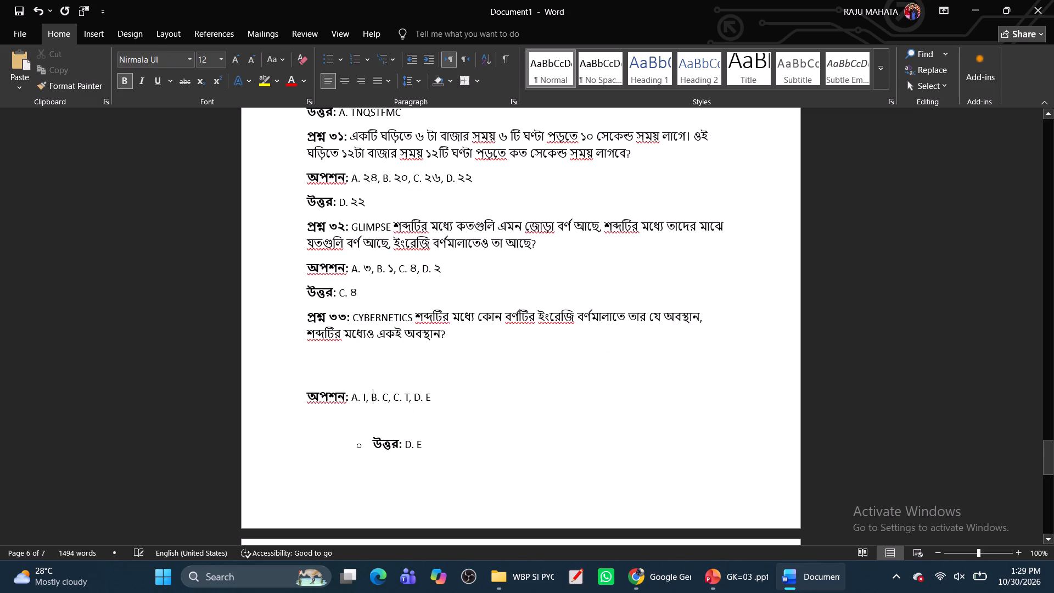
{"action": "key", "text": "BackSpace"}
{"action": "key", "text": "BackSpace"}
{"action": "left_click", "coordinate": [370, 409]}
{"action": "key", "text": "BackSpace"}
{"action": "key", "text": "BackSpace"}
{"action": "key", "text": "BackSpace"}
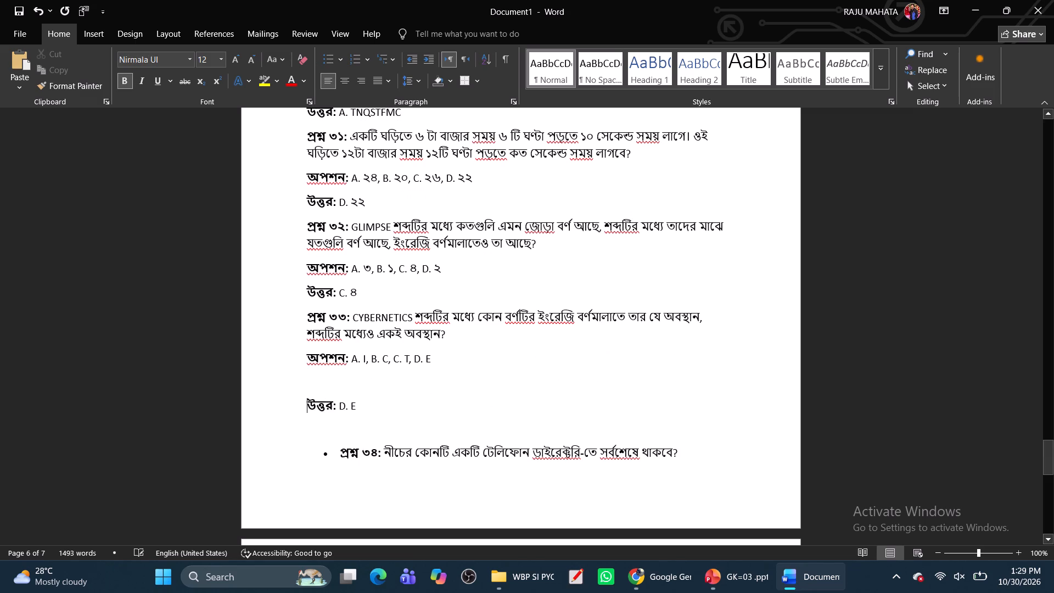
Remove the bullets, indents and blank lines from প্রশ্ন ৩৪ and its অপশন line, and the bullet from its উত্তর line.
{"action": "left_click", "coordinate": [341, 438]}
{"action": "key", "text": "BackSpace"}
{"action": "key", "text": "BackSpace"}
{"action": "key", "text": "BackSpace"}
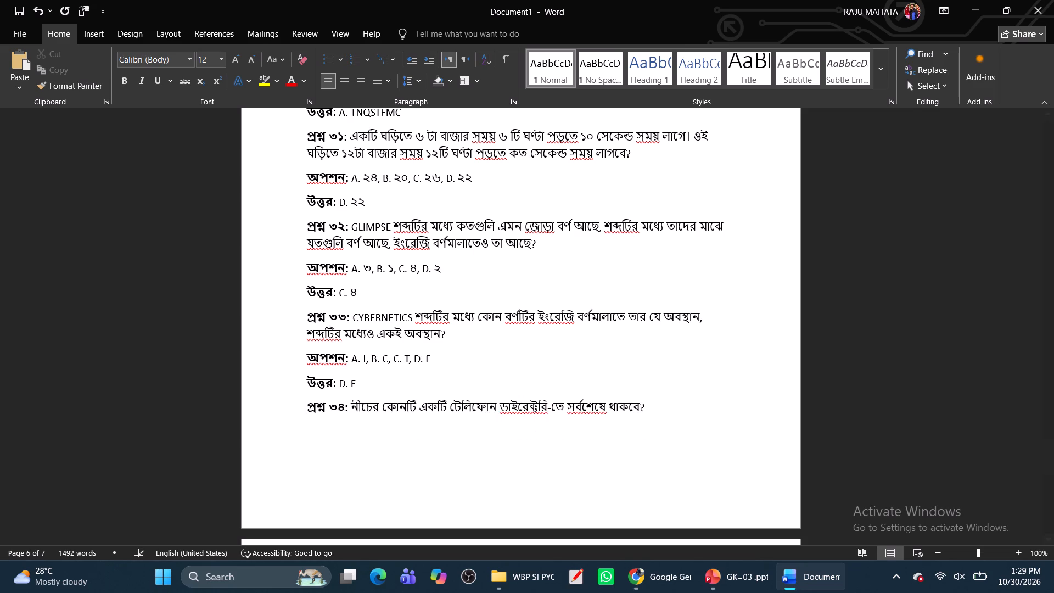
{"action": "scroll", "coordinate": [340, 437], "scroll_direction": "down", "scroll_amount": 6}
{"action": "left_click", "coordinate": [372, 419]}
{"action": "key", "text": "BackSpace"}
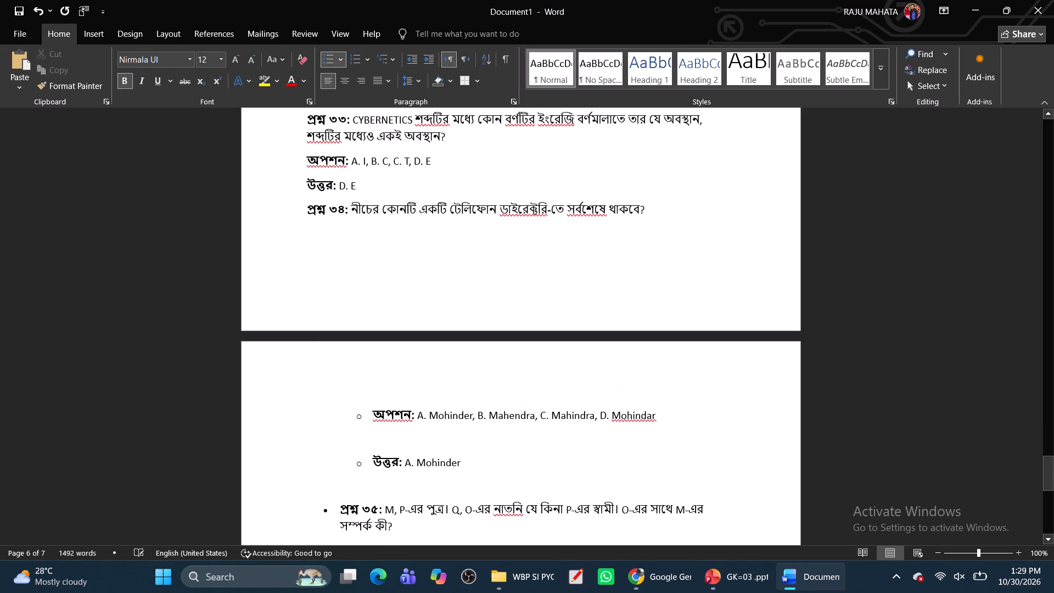
{"action": "key", "text": "BackSpace"}
{"action": "key", "text": "BackSpace"}
{"action": "left_click", "coordinate": [372, 453]}
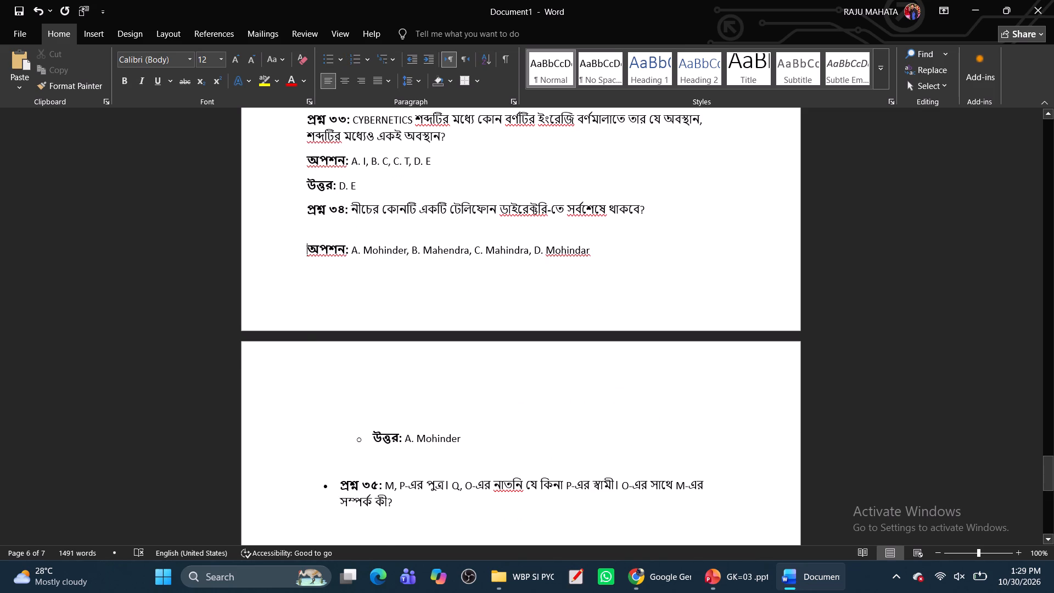
{"action": "key", "text": "BackSpace"}
{"action": "left_click", "coordinate": [301, 259]}
{"action": "key", "text": "BackSpace"}
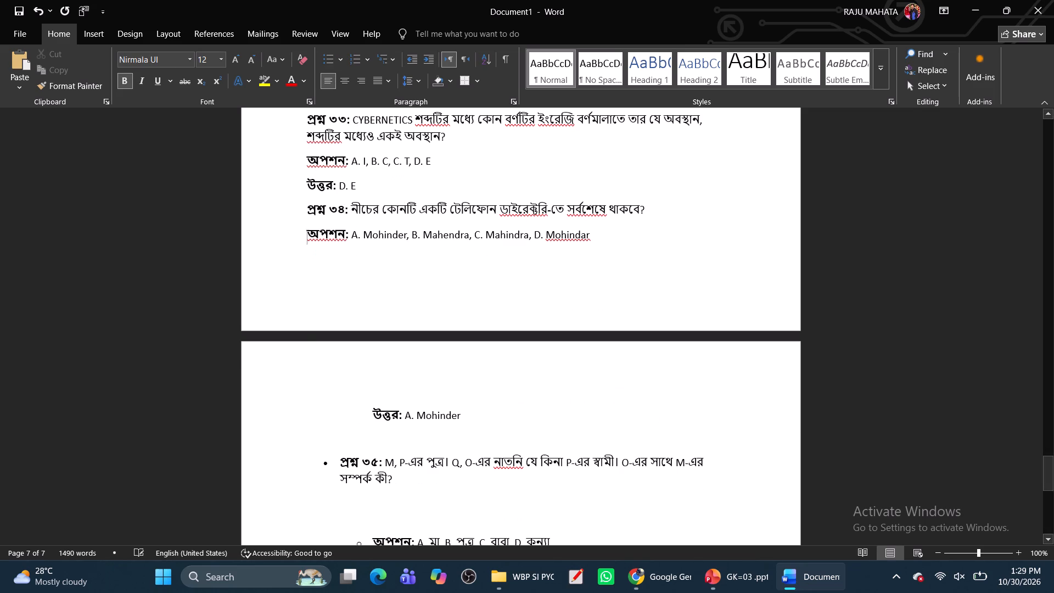
Remove the indent and preceding blank line from প্রশ্ন ৩৪'s উত্তর line, starting the answer on its own line.
{"action": "left_click", "coordinate": [372, 417]}
{"action": "key", "text": "BackSpace"}
{"action": "key", "text": "BackSpace"}
{"action": "key", "text": "BackSpace"}
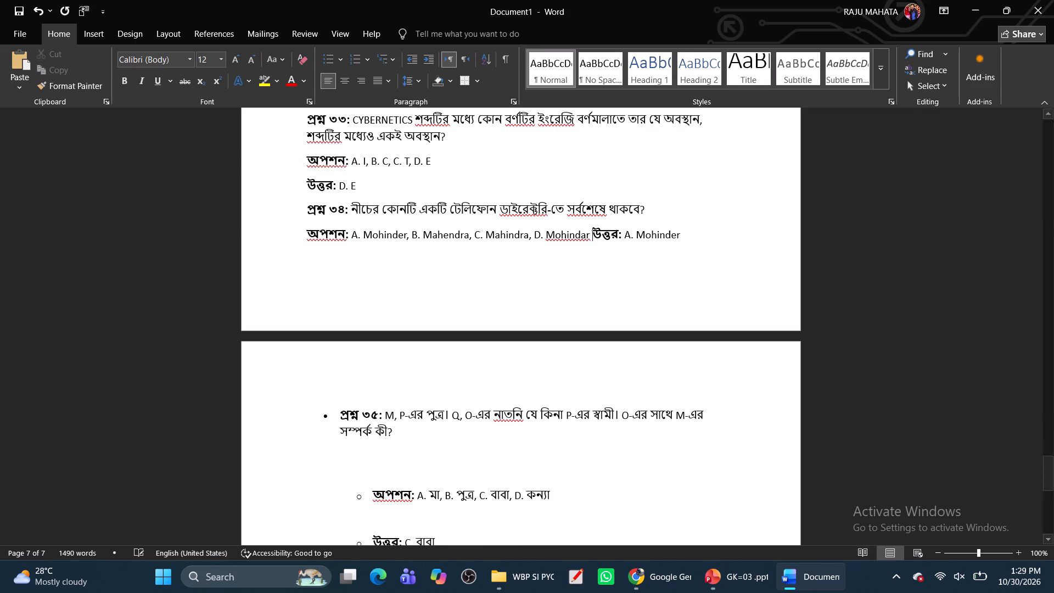
{"action": "key", "text": "Return"}
Remove the bullets, indents and blank lines from প্রশ্ন ৩৫ and its অপশন and উত্তর lines.
{"action": "scroll", "coordinate": [375, 422], "scroll_direction": "down", "scroll_amount": 5}
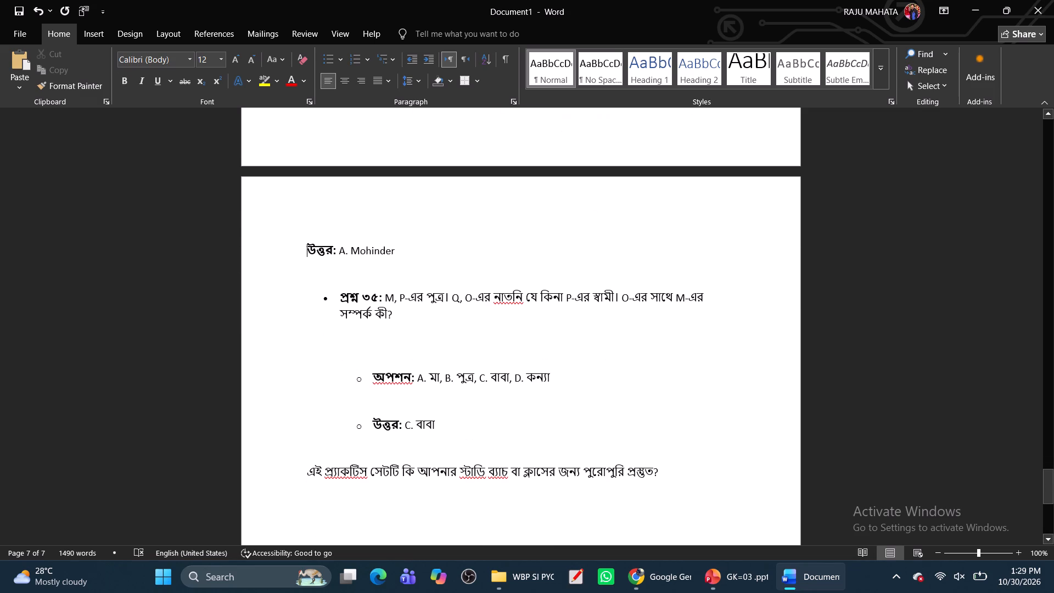
{"action": "left_click", "coordinate": [340, 296]}
{"action": "key", "text": "BackSpace"}
{"action": "key", "text": "BackSpace"}
{"action": "key", "text": "BackSpace"}
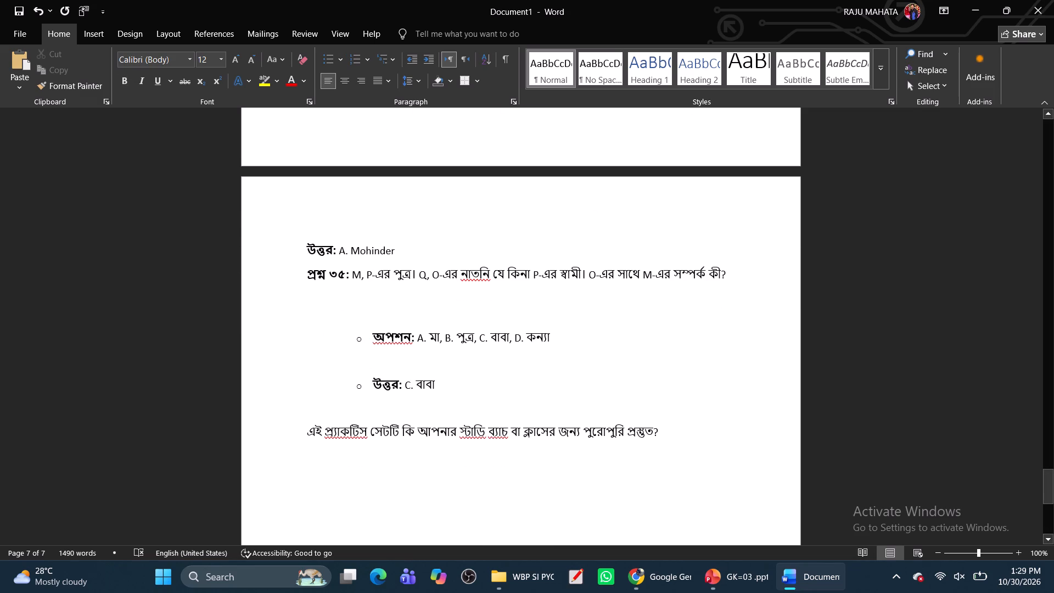
{"action": "left_click", "coordinate": [372, 344]}
{"action": "key", "text": "BackSpace"}
{"action": "key", "text": "BackSpace"}
{"action": "key", "text": "BackSpace"}
{"action": "key", "text": "BackSpace"}
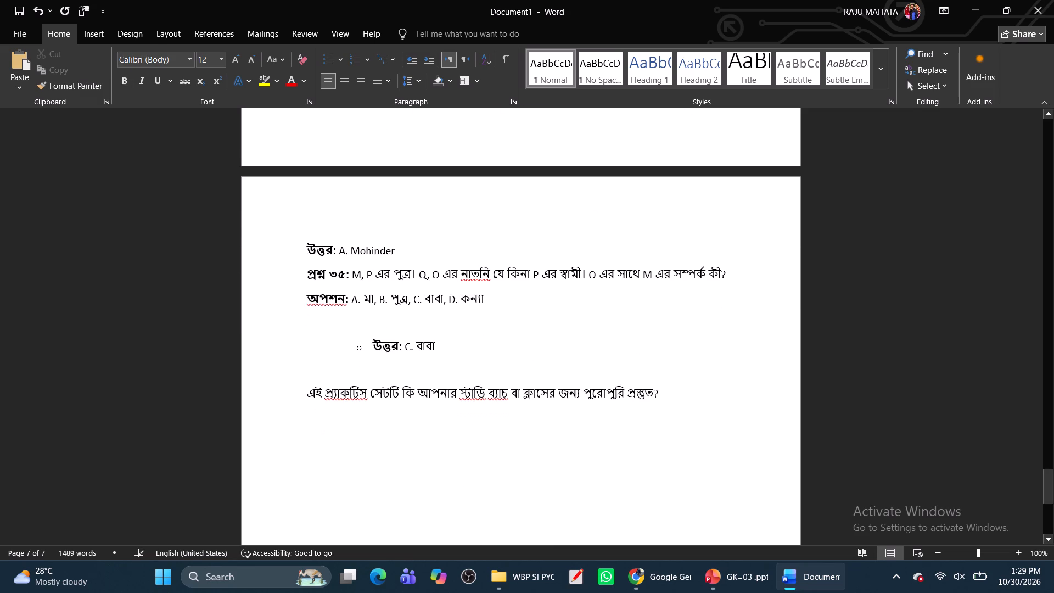
{"action": "left_click", "coordinate": [373, 351]}
{"action": "key", "text": "BackSpace"}
{"action": "key", "text": "BackSpace"}
{"action": "key", "text": "BackSpace"}
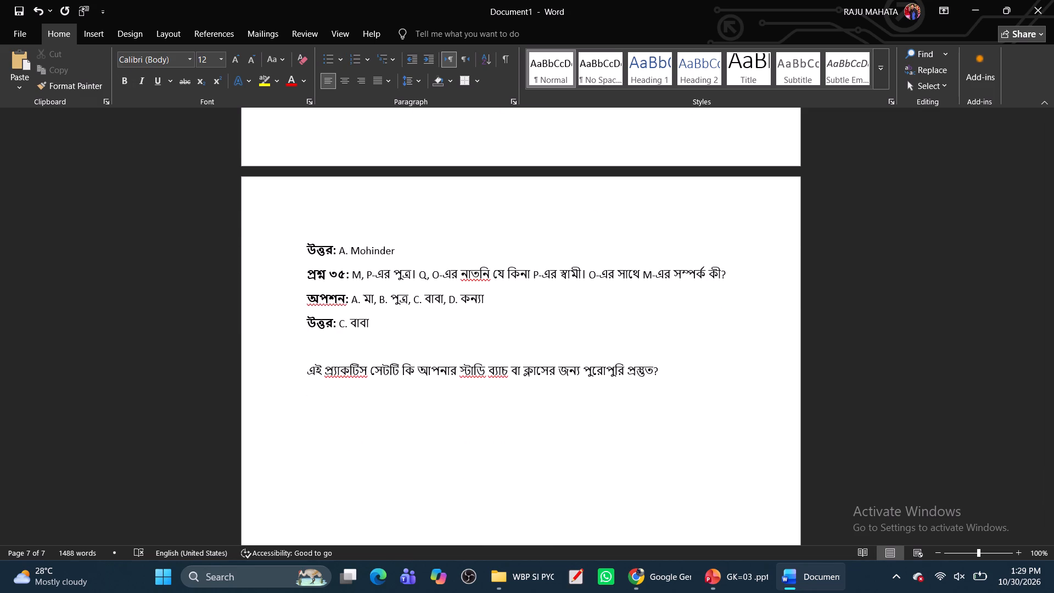
Delete Gemini's closing sentence about the practice set, below প্রশ্ন ৩৫'s answer.
{"action": "left_click_drag", "start_coordinate": [668, 369], "coordinate": [291, 370]}
{"action": "key", "text": "BackSpace"}
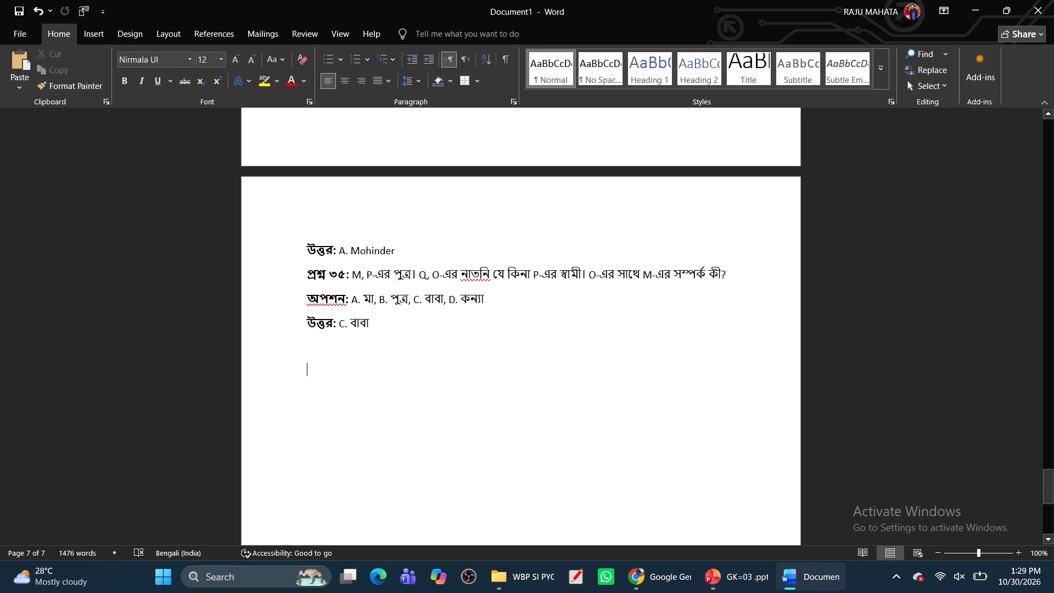
Select the question paragraphs of প্রশ্ন ৩৫, ৩৪, ৩৩ and ৩২ together, leaving out their অপশন and উত্তর lines.
{"action": "scroll", "coordinate": [340, 404], "scroll_direction": "up", "scroll_amount": 9}
{"action": "scroll", "coordinate": [341, 403], "scroll_direction": "down", "scroll_amount": 9}
{"action": "left_click_drag", "start_coordinate": [302, 277], "coordinate": [670, 261]}
{"action": "left_click_drag", "start_coordinate": [670, 261], "coordinate": [732, 276]}
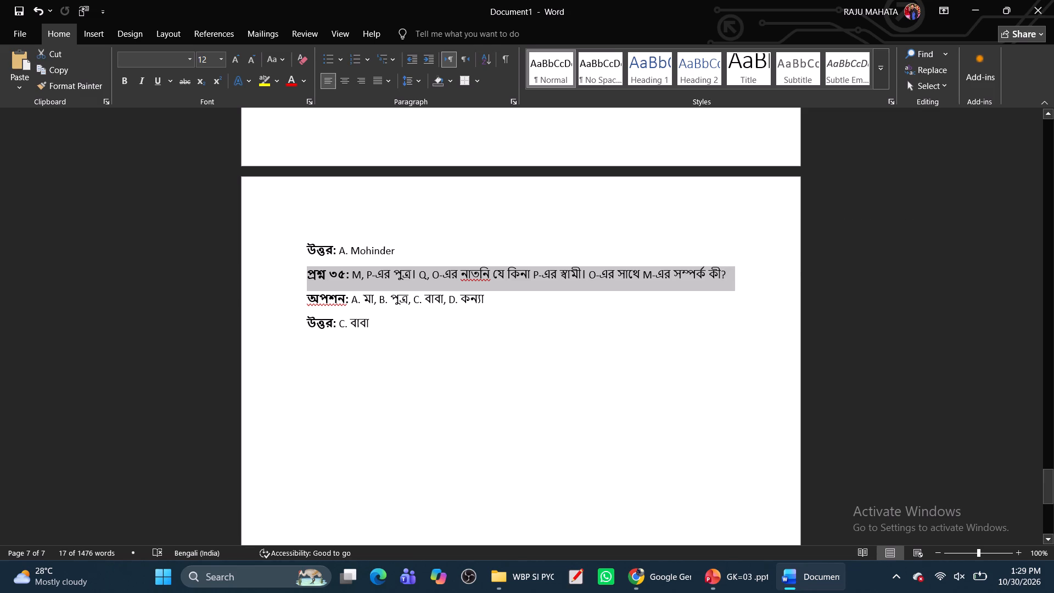
{"action": "left_click_drag", "start_coordinate": [1045, 493], "coordinate": [1051, 462], "text": "ctrl"}
{"action": "left_click_drag", "start_coordinate": [304, 426], "coordinate": [412, 432], "text": "ctrl"}
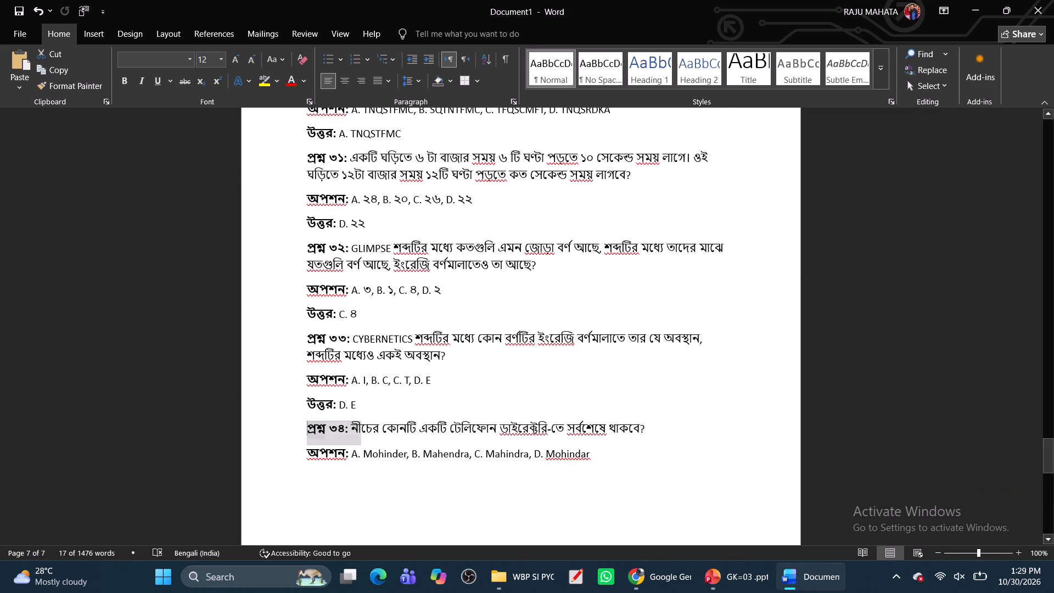
{"action": "left_click_drag", "start_coordinate": [412, 432], "coordinate": [649, 432], "text": "ctrl"}
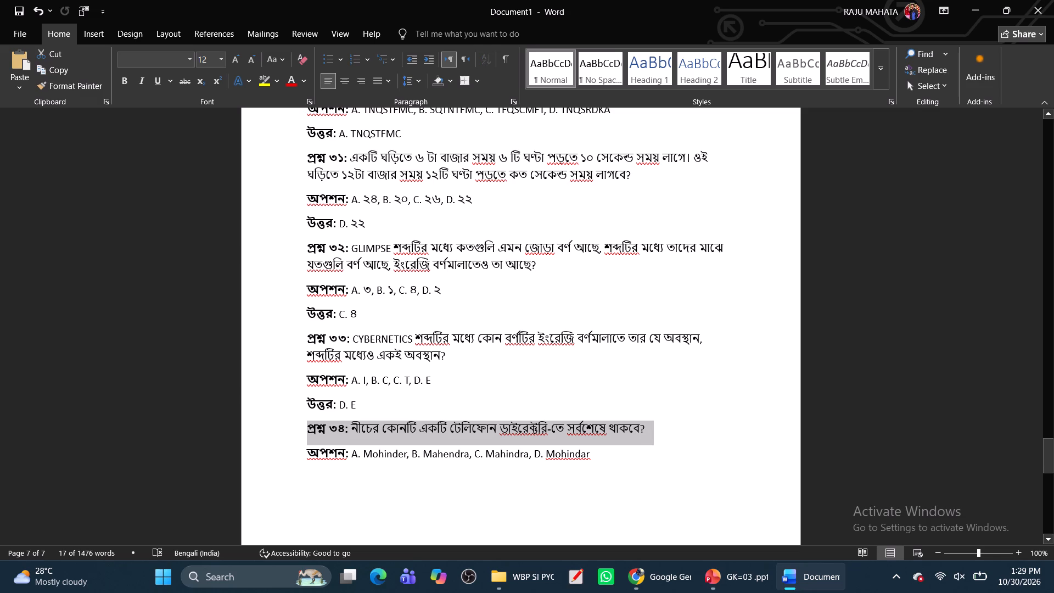
{"action": "left_click_drag", "start_coordinate": [301, 338], "coordinate": [422, 357], "text": "ctrl"}
{"action": "left_click_drag", "start_coordinate": [302, 247], "coordinate": [309, 247], "text": "ctrl"}
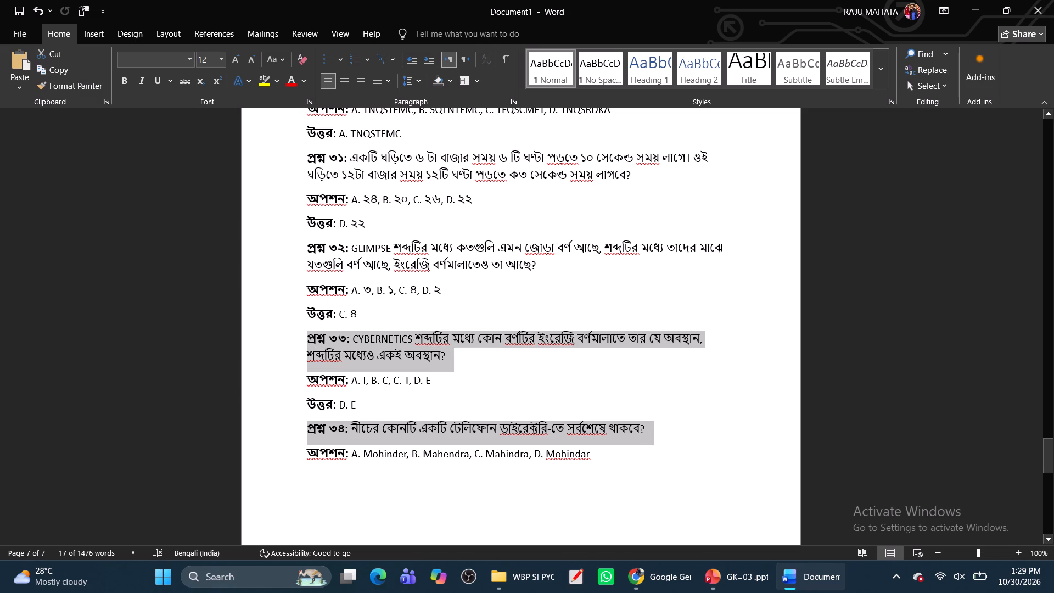
{"action": "left_click_drag", "start_coordinate": [309, 247], "coordinate": [497, 263], "text": "ctrl"}
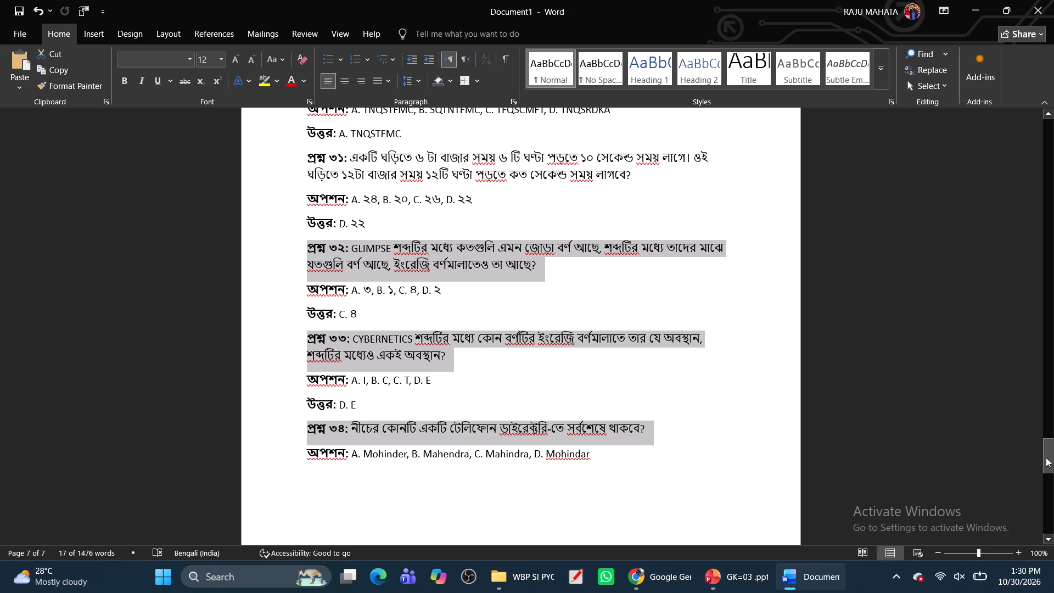
Add the question paragraphs of প্রশ্ন ৩১, ৩০, ২৯ and ২৮ to the selection, leaving out their অপশন and উত্তর lines.
{"action": "left_click_drag", "start_coordinate": [1046, 457], "coordinate": [1050, 433], "text": "ctrl"}
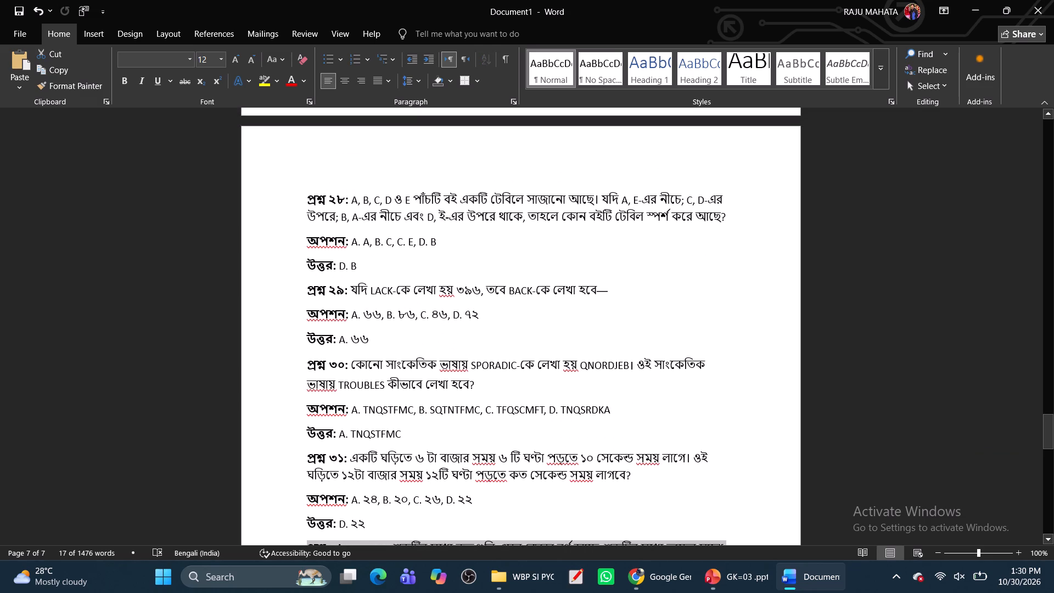
{"action": "left_click_drag", "start_coordinate": [301, 457], "coordinate": [601, 474], "text": "ctrl"}
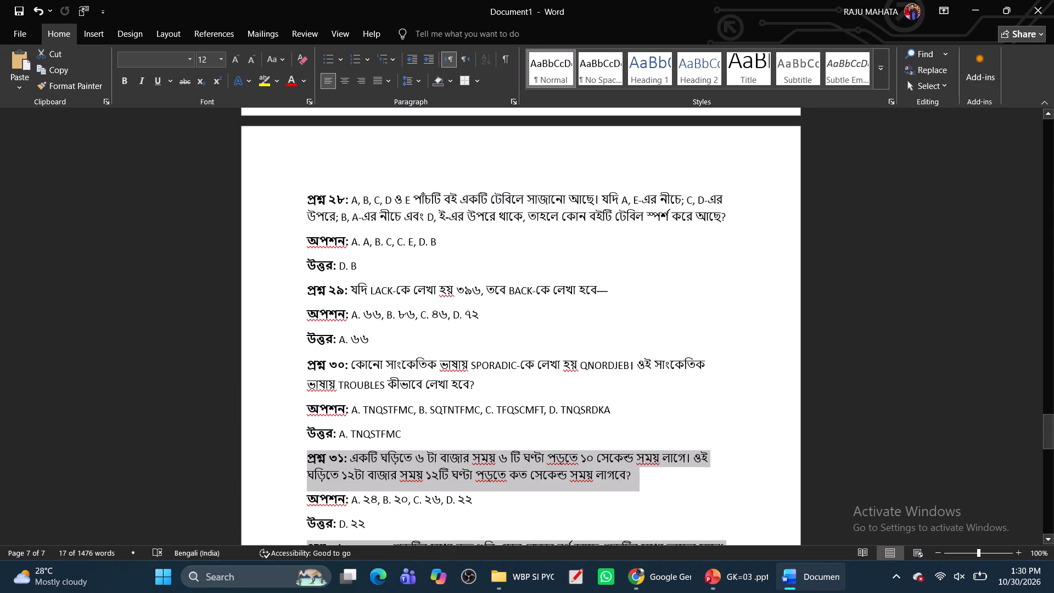
{"action": "left_click_drag", "start_coordinate": [299, 361], "coordinate": [469, 389], "text": "ctrl"}
{"action": "left_click", "coordinate": [276, 285], "text": "ctrl"}
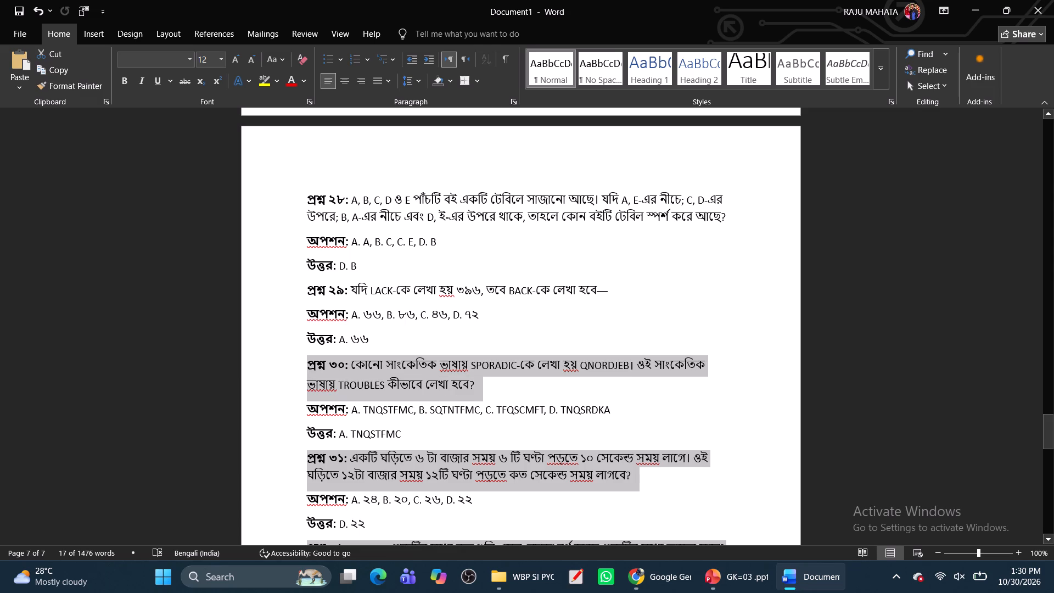
{"action": "left_click", "coordinate": [271, 205], "text": "ctrl"}
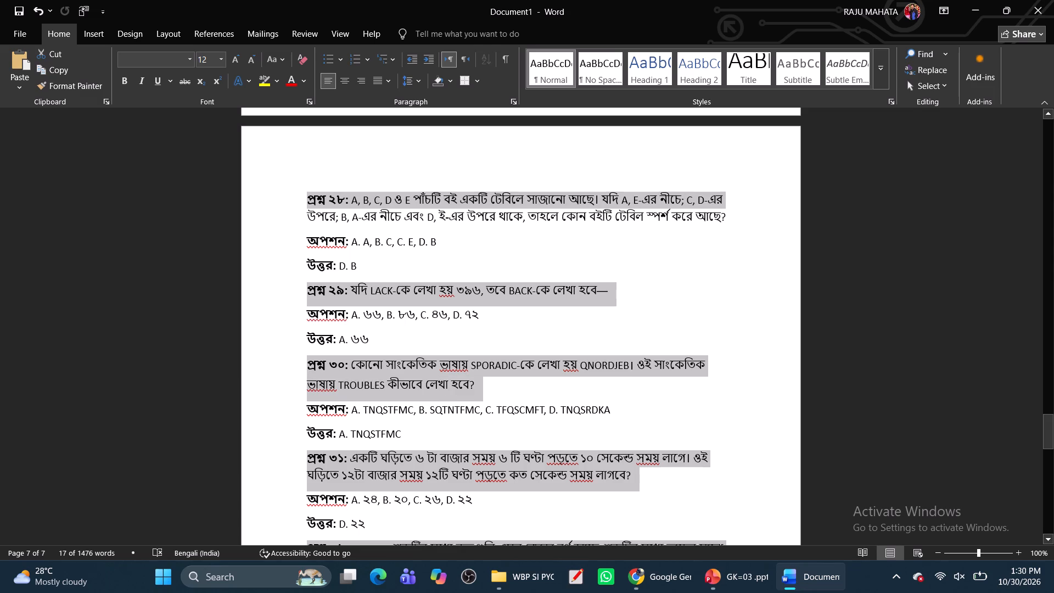
{"action": "left_click", "coordinate": [274, 209], "text": "ctrl"}
Extend the selection with the question paragraphs of প্রশ্ন ২৭, ২৬, ২৫, ২৪, ২৩ (দিক নির্ণয়) and ২৩, without their options and answers.
{"action": "left_click_drag", "start_coordinate": [1049, 436], "coordinate": [1049, 408], "text": "ctrl"}
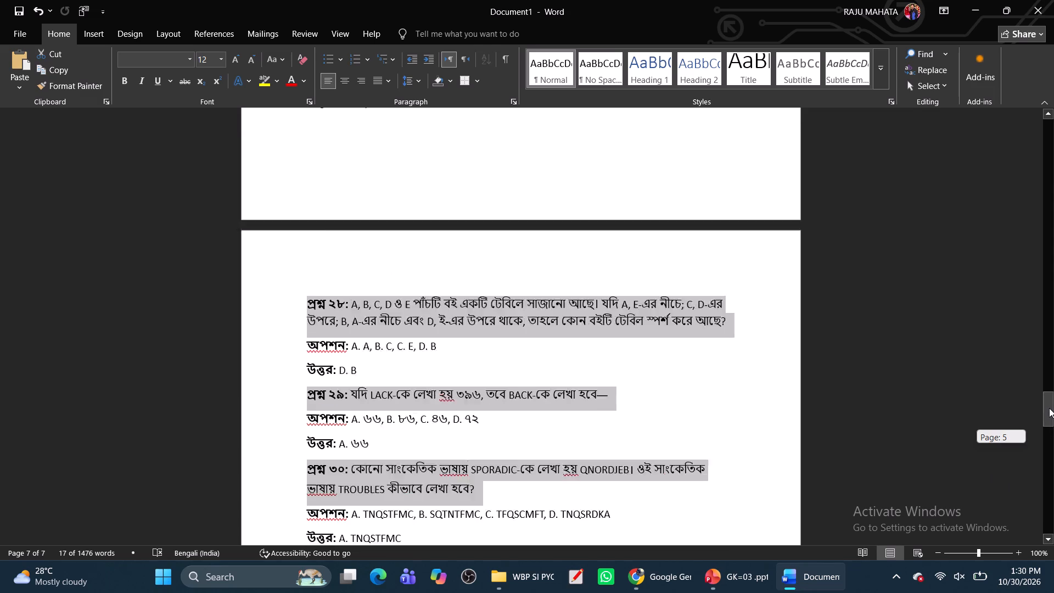
{"action": "left_click_drag", "start_coordinate": [1049, 408], "coordinate": [1051, 400], "text": "ctrl"}
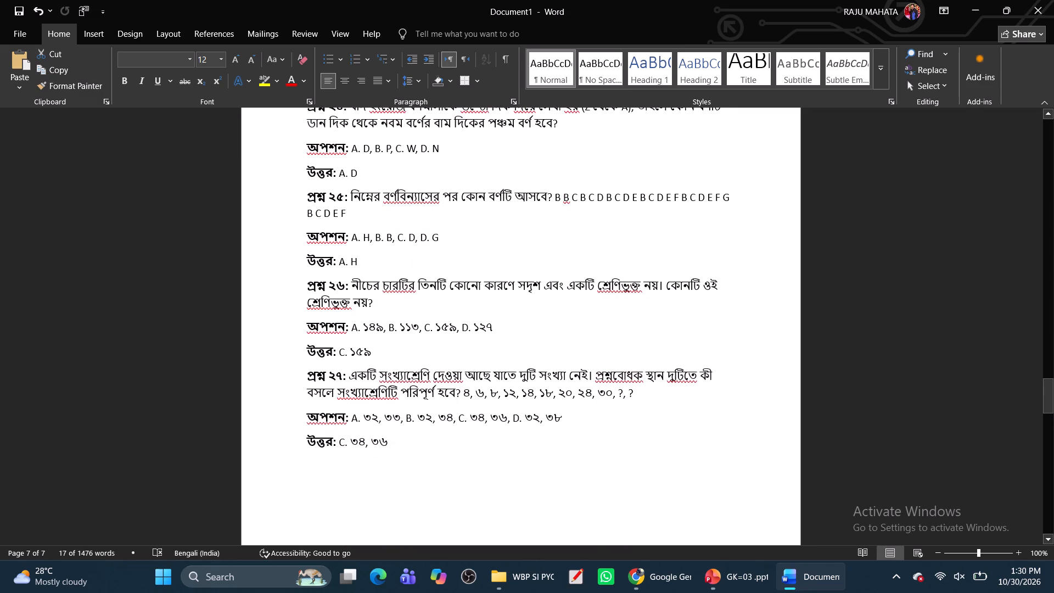
{"action": "left_click_drag", "start_coordinate": [290, 374], "coordinate": [291, 388], "text": "ctrl"}
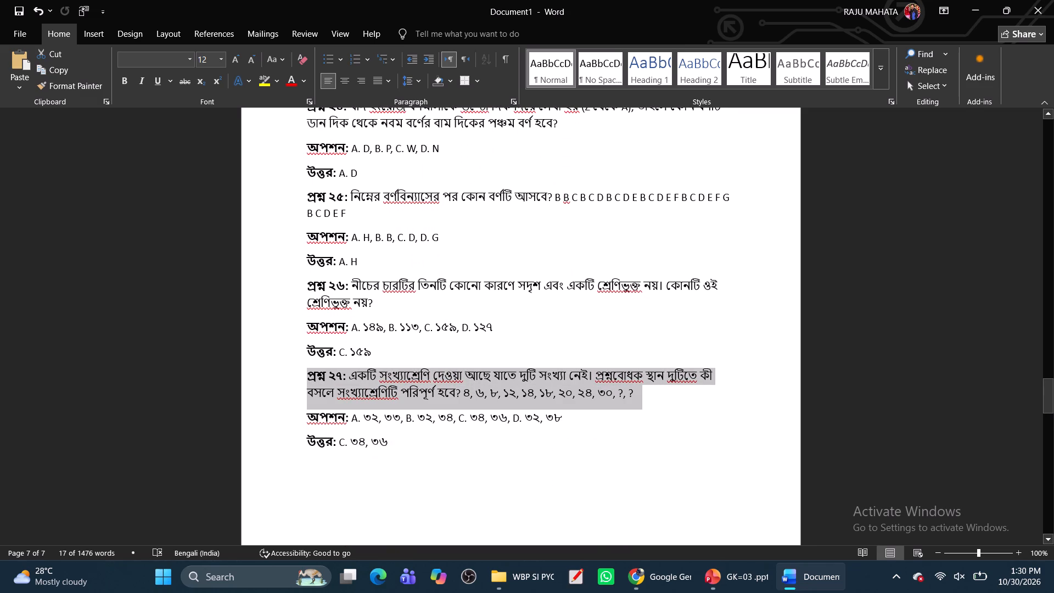
{"action": "left_click_drag", "start_coordinate": [281, 282], "coordinate": [283, 296], "text": "ctrl"}
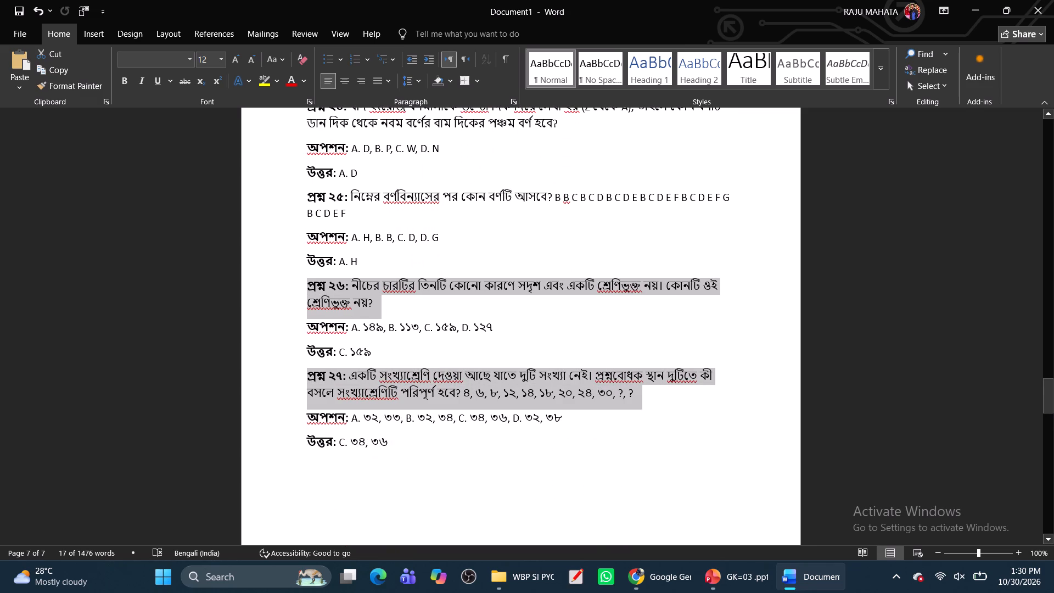
{"action": "left_click", "coordinate": [281, 203], "text": "ctrl"}
{"action": "left_click", "coordinate": [278, 214], "text": "ctrl"}
{"action": "scroll", "coordinate": [374, 222], "scroll_direction": "up", "scroll_amount": 2, "text": "ctrl"}
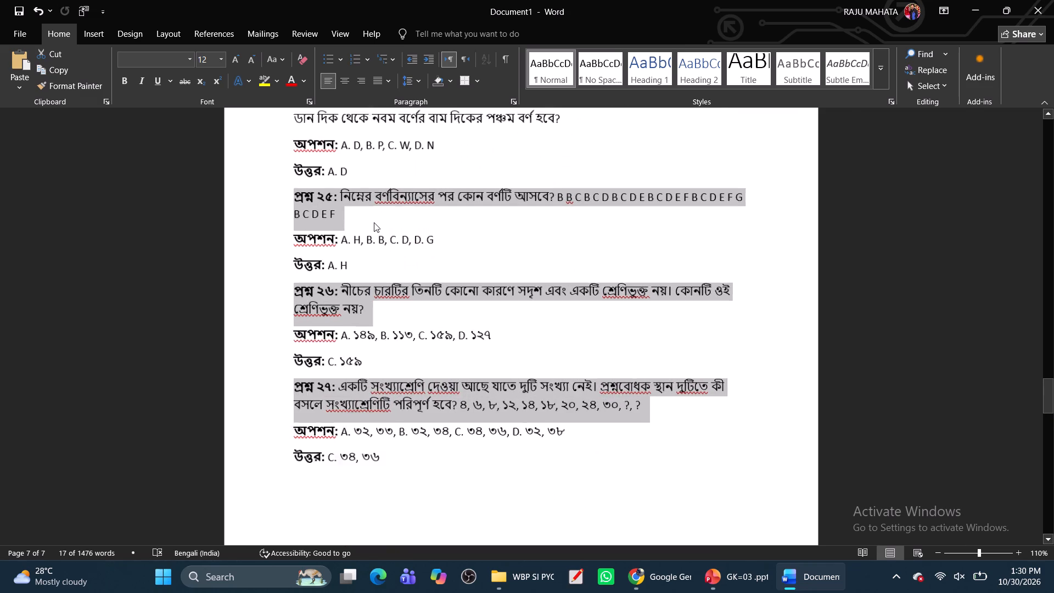
{"action": "scroll", "coordinate": [374, 222], "scroll_direction": "up", "scroll_amount": 1, "text": "ctrl"}
{"action": "scroll", "coordinate": [375, 226], "scroll_direction": "down", "scroll_amount": 3, "text": "ctrl"}
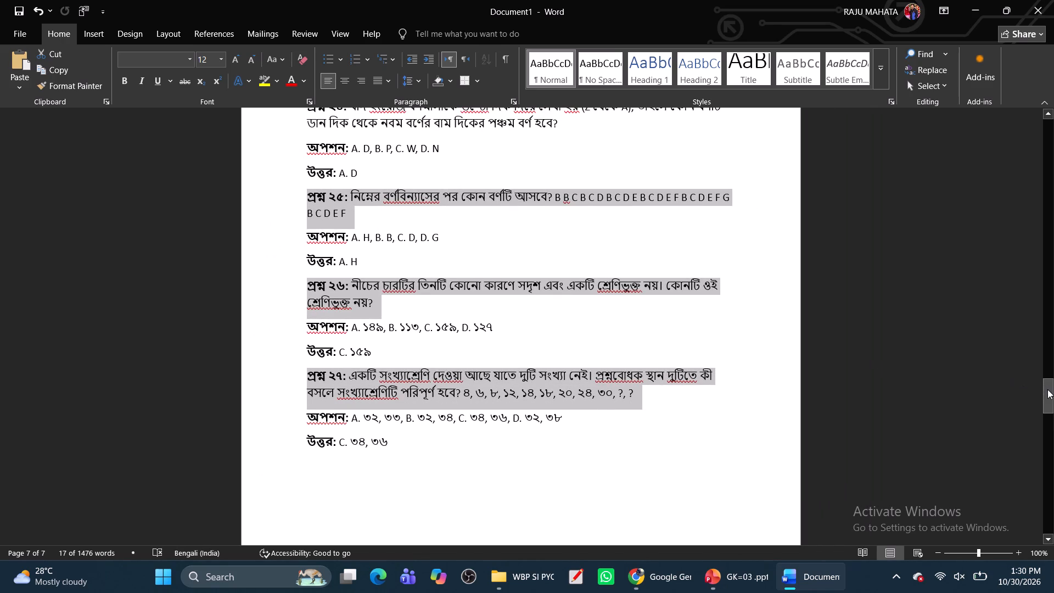
{"action": "left_click_drag", "start_coordinate": [1048, 389], "coordinate": [1050, 361], "text": "ctrl"}
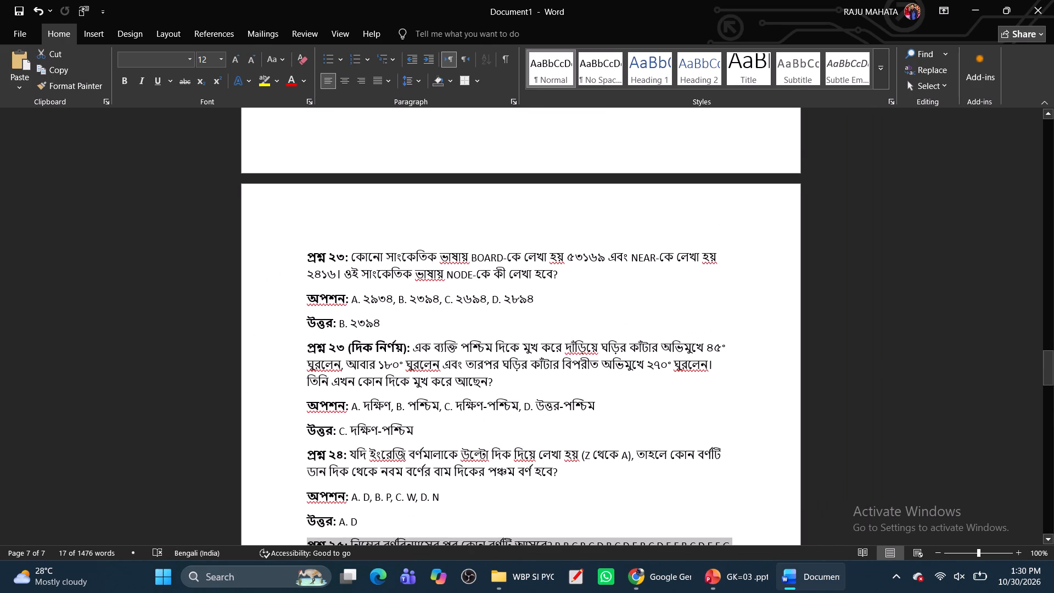
{"action": "left_click_drag", "start_coordinate": [295, 453], "coordinate": [294, 466], "text": "ctrl"}
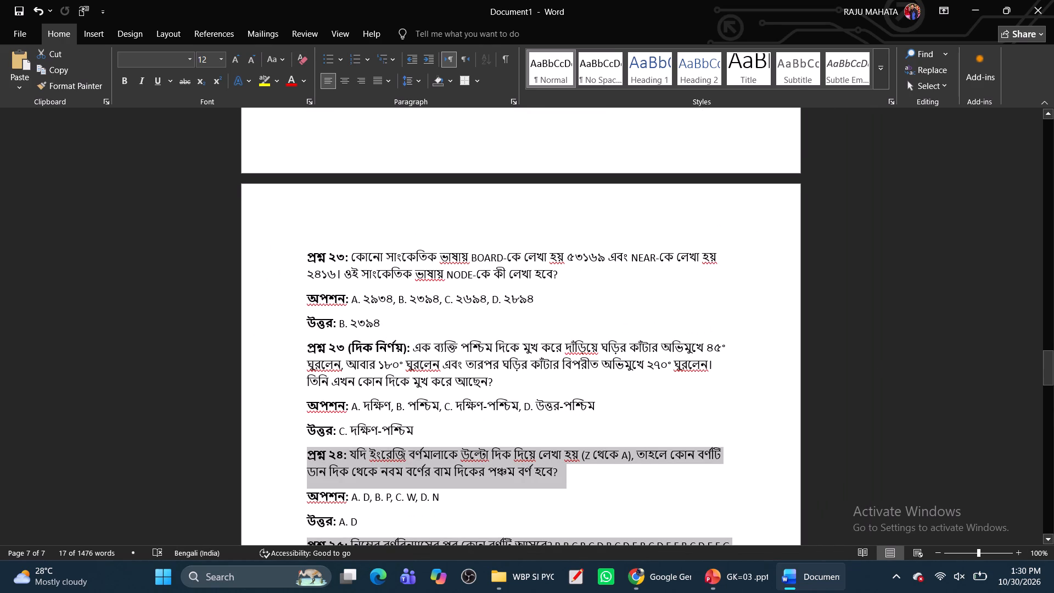
{"action": "left_click_drag", "start_coordinate": [283, 345], "coordinate": [283, 377], "text": "ctrl"}
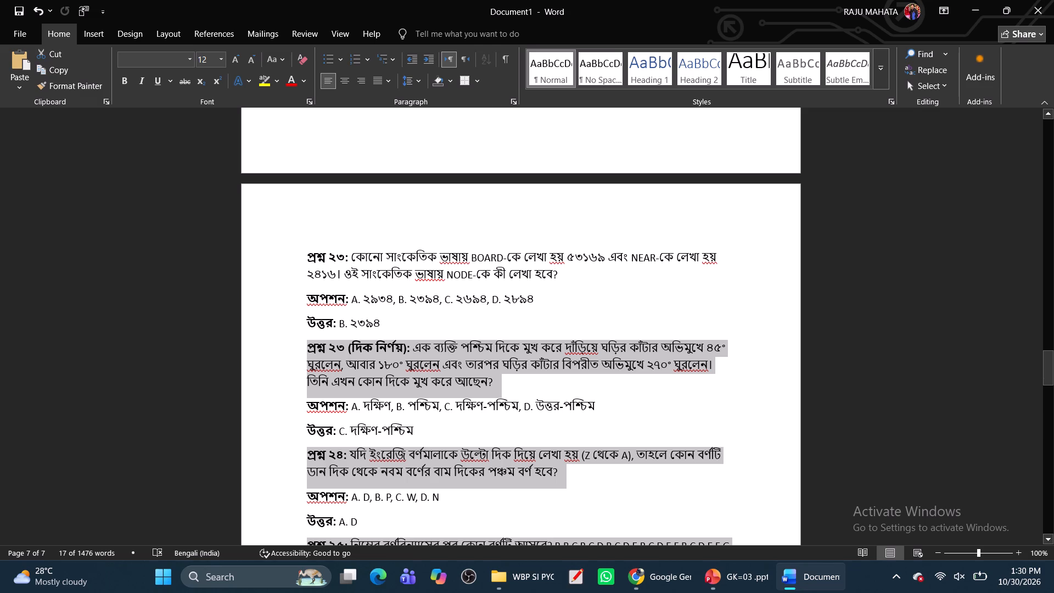
{"action": "left_click_drag", "start_coordinate": [290, 258], "coordinate": [291, 271], "text": "ctrl"}
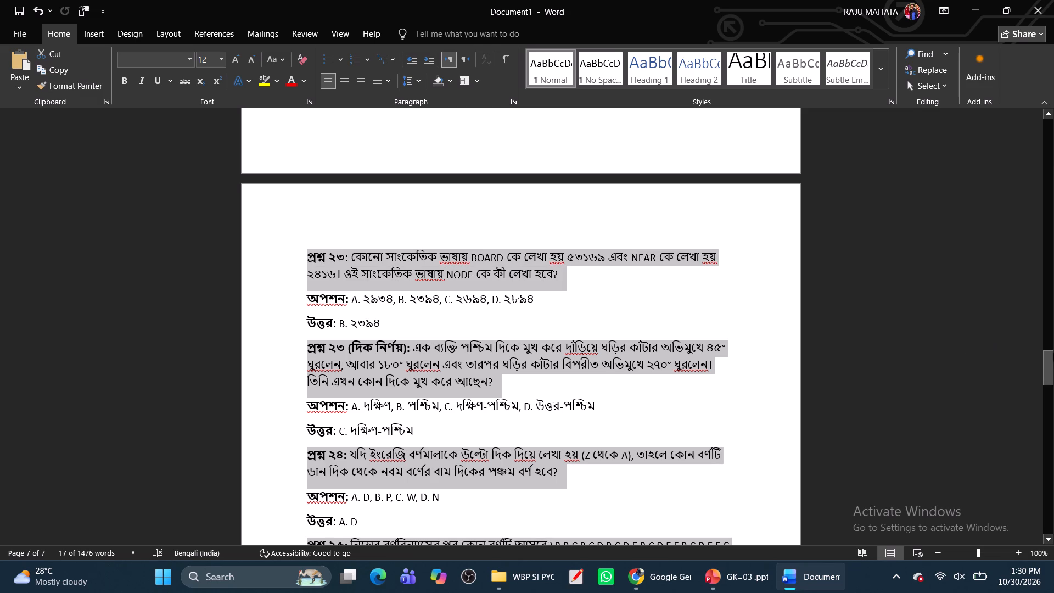
Add the question paragraphs of প্রশ্ন ২২, ২১, ২০, ১৯ and ১৮ to the selection, skipping their অপশন and উত্তর lines.
{"action": "left_click_drag", "start_coordinate": [1044, 363], "coordinate": [1044, 331], "text": "ctrl"}
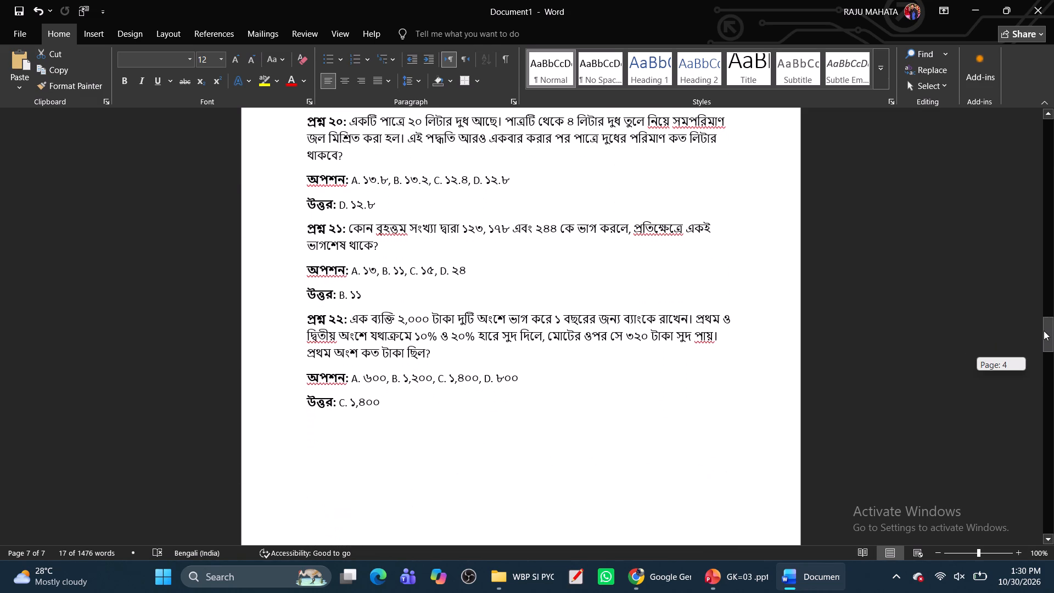
{"action": "left_click_drag", "start_coordinate": [1044, 331], "coordinate": [1044, 330], "text": "ctrl"}
{"action": "left_click_drag", "start_coordinate": [283, 314], "coordinate": [282, 344], "text": "ctrl"}
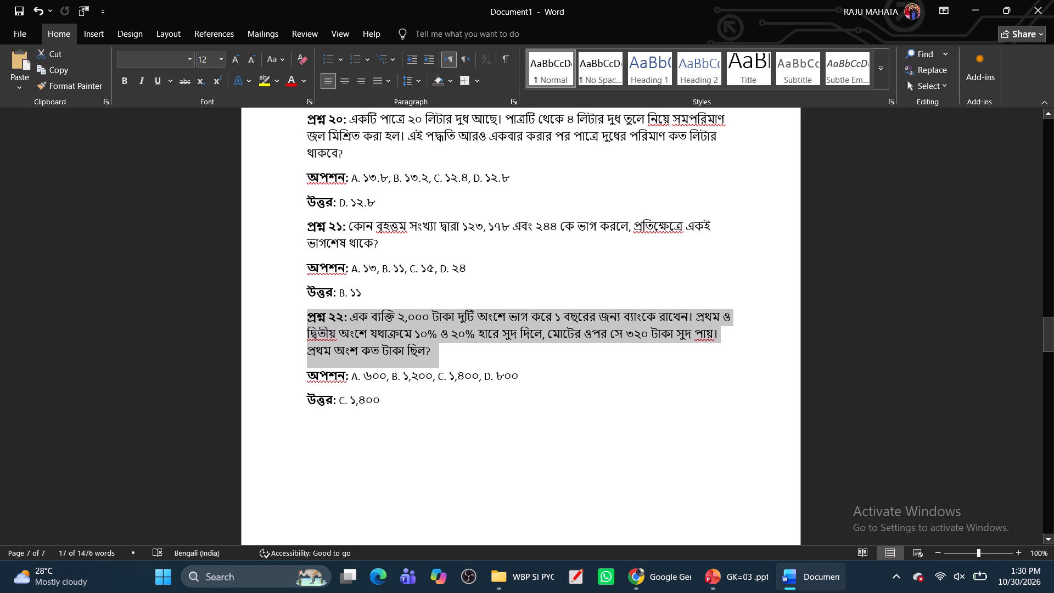
{"action": "left_click_drag", "start_coordinate": [282, 344], "coordinate": [282, 347], "text": "ctrl"}
{"action": "left_click_drag", "start_coordinate": [280, 228], "coordinate": [282, 245], "text": "ctrl"}
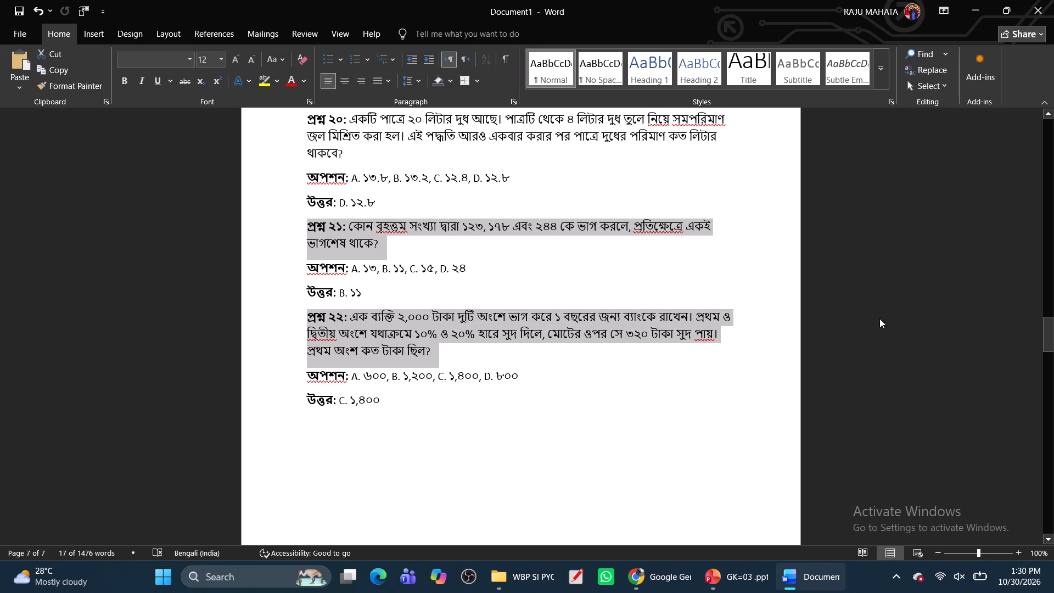
{"action": "left_click_drag", "start_coordinate": [1052, 333], "coordinate": [1053, 307], "text": "ctrl"}
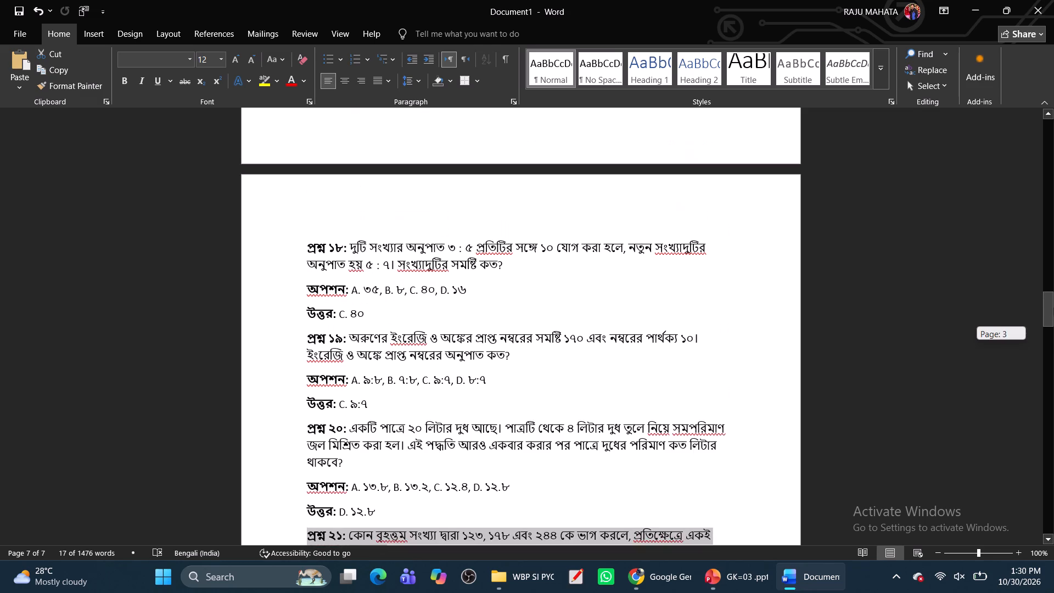
{"action": "left_click_drag", "start_coordinate": [1053, 307], "coordinate": [1053, 306], "text": "ctrl"}
{"action": "left_click_drag", "start_coordinate": [300, 452], "coordinate": [293, 464], "text": "ctrl"}
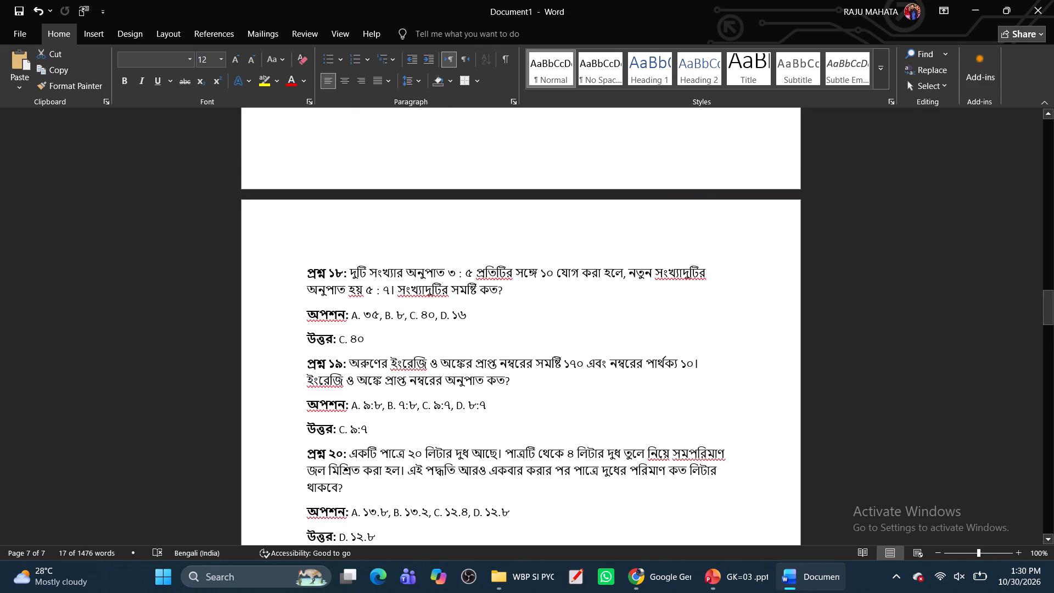
{"action": "left_click_drag", "start_coordinate": [293, 464], "coordinate": [289, 485], "text": "ctrl"}
{"action": "left_click_drag", "start_coordinate": [281, 356], "coordinate": [283, 379], "text": "ctrl"}
{"action": "left_click_drag", "start_coordinate": [289, 271], "coordinate": [290, 290], "text": "ctrl"}
Add the question paragraphs of প্রশ্ন ১৭, ১৬, ১৫, ১৪ and ১৩ to the selection, leaving out their অপশন and উত্তর lines.
{"action": "left_click_drag", "start_coordinate": [1049, 306], "coordinate": [1053, 272], "text": "ctrl"}
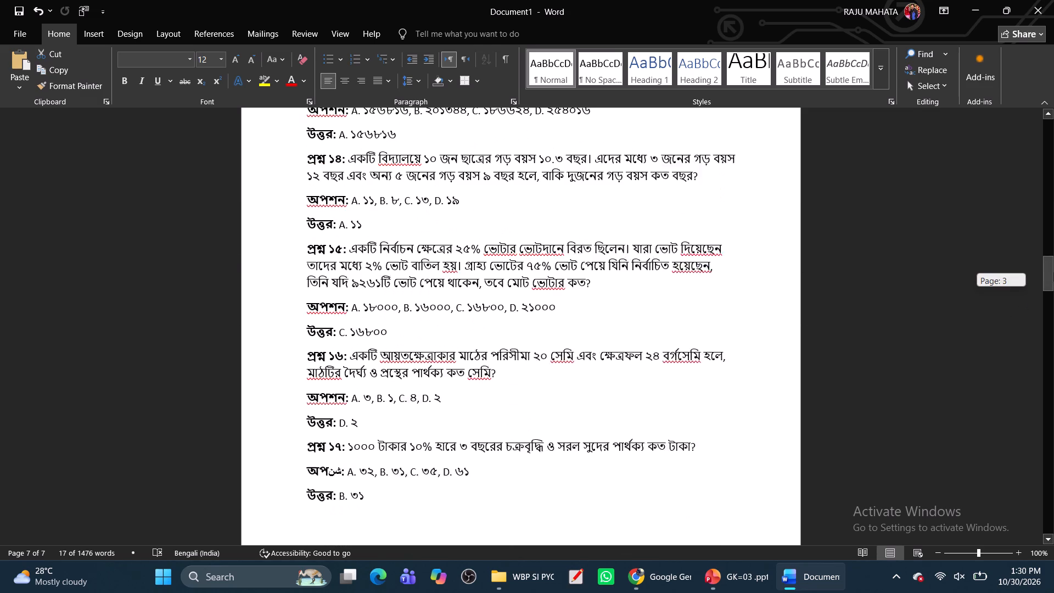
{"action": "left_click_drag", "start_coordinate": [1053, 272], "coordinate": [1053, 272], "text": "ctrl"}
{"action": "left_click", "coordinate": [293, 474], "text": "ctrl"}
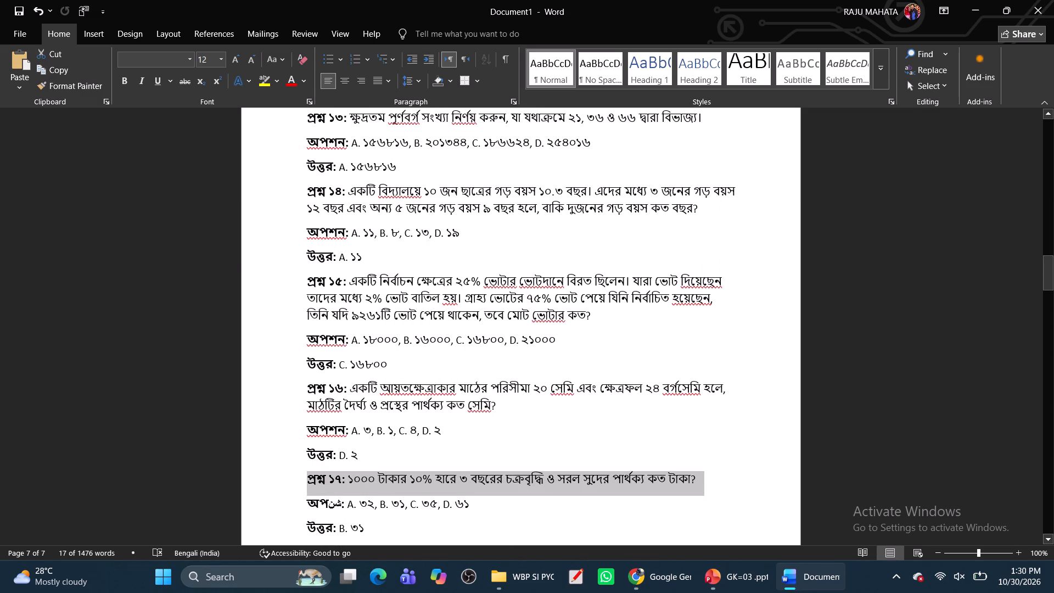
{"action": "left_click_drag", "start_coordinate": [283, 390], "coordinate": [282, 409], "text": "ctrl"}
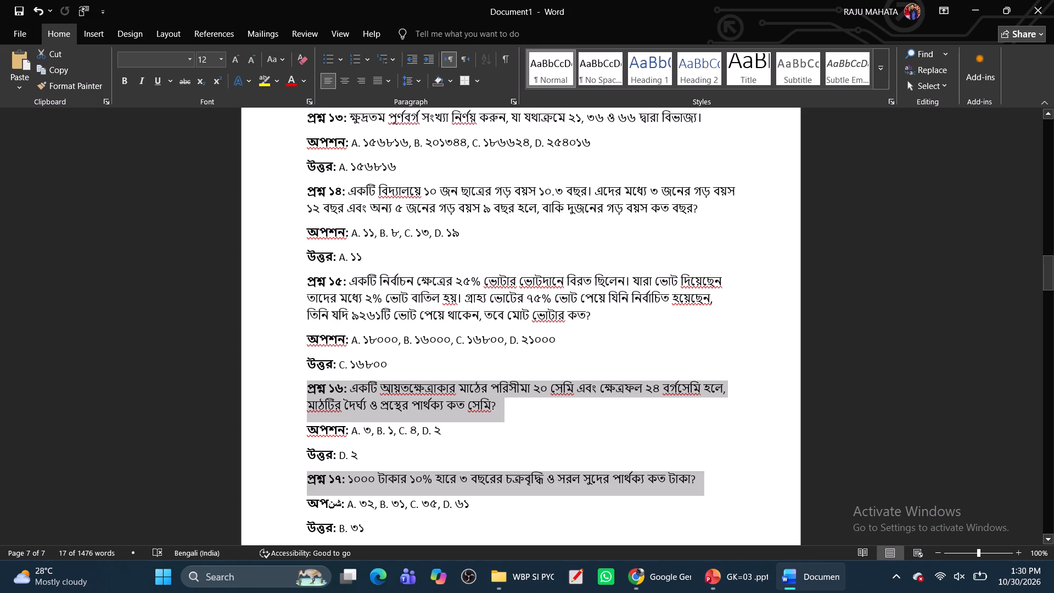
{"action": "left_click_drag", "start_coordinate": [283, 283], "coordinate": [288, 316], "text": "ctrl"}
{"action": "left_click_drag", "start_coordinate": [1046, 269], "coordinate": [1048, 261], "text": "ctrl"}
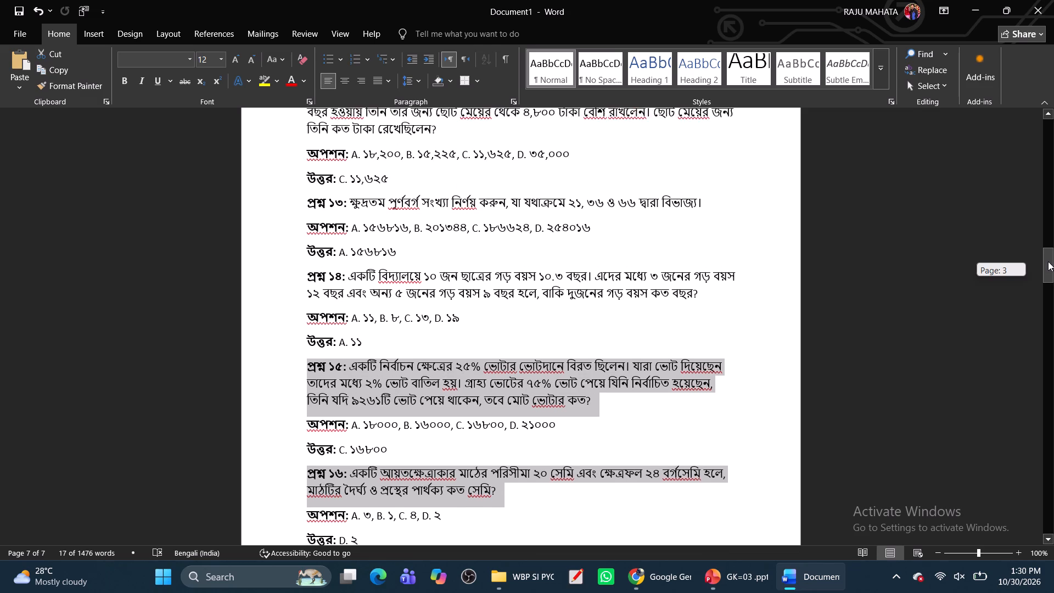
{"action": "left_click_drag", "start_coordinate": [1048, 261], "coordinate": [1052, 245], "text": "ctrl"}
{"action": "left_click_drag", "start_coordinate": [290, 486], "coordinate": [290, 505], "text": "ctrl"}
{"action": "left_click", "coordinate": [274, 415], "text": "ctrl"}
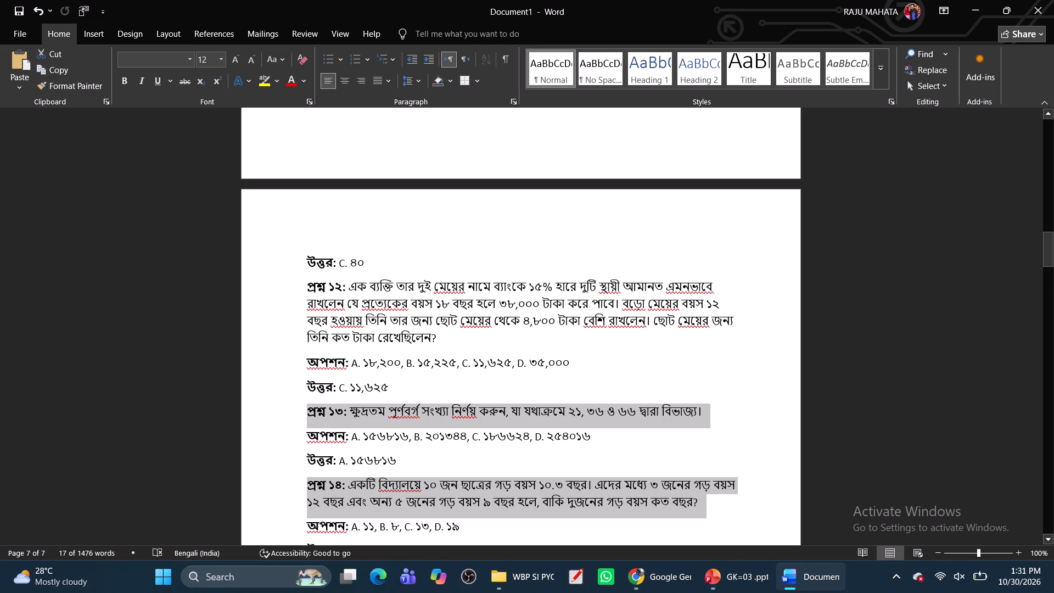
Extend the selection with the question paragraphs of প্রশ্ন ১১, ১০, ০৯, ০৮, ০৭, ০৬ and ০৫, without their অপশন and উত্তর lines.
{"action": "left_click_drag", "start_coordinate": [1048, 261], "coordinate": [1048, 234], "text": "ctrl"}
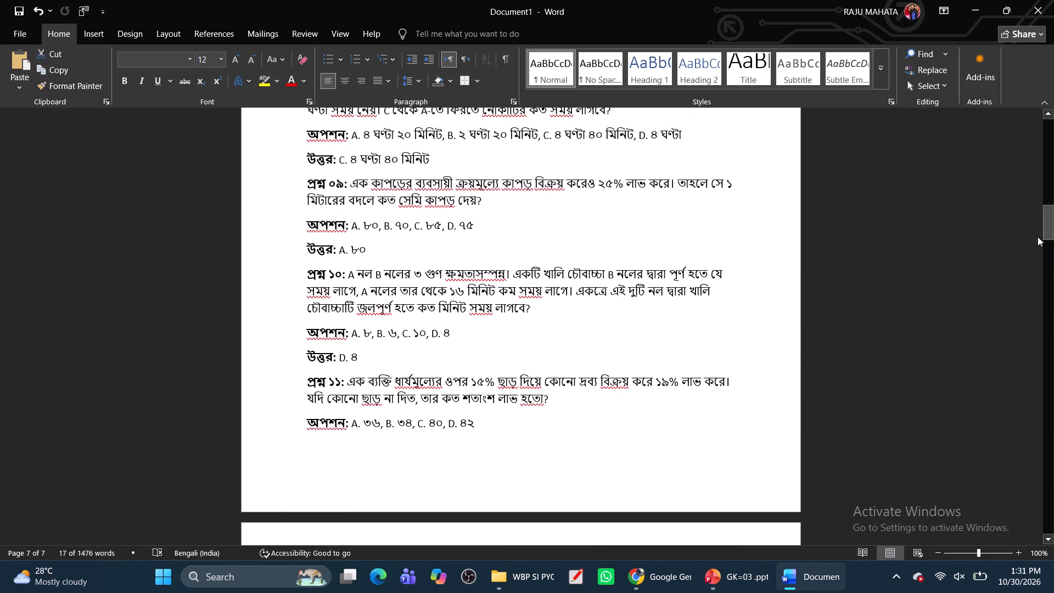
{"action": "left_click", "coordinate": [299, 384], "text": "ctrl"}
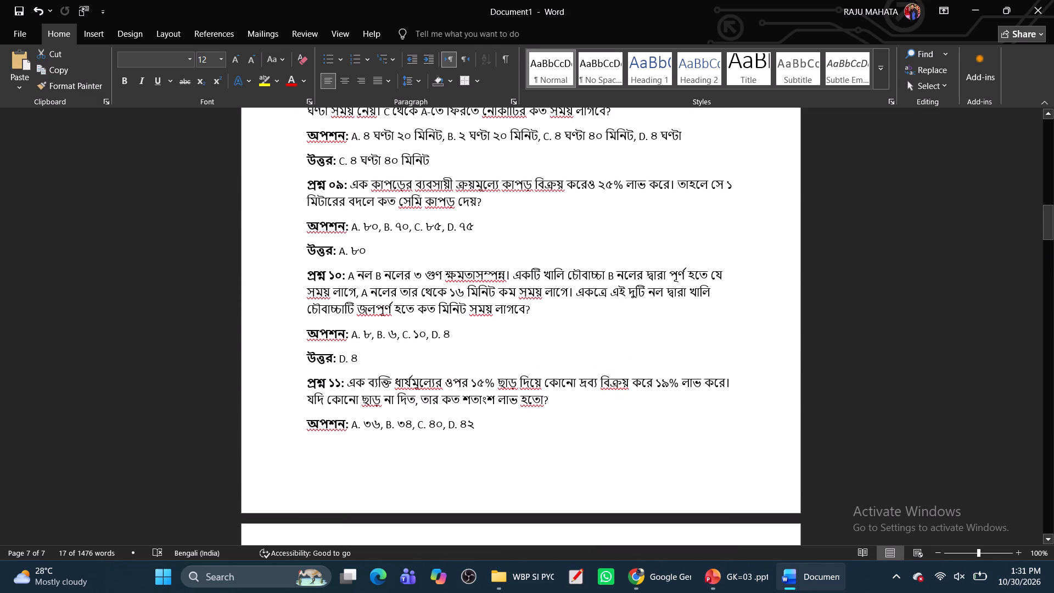
{"action": "left_click_drag", "start_coordinate": [282, 385], "coordinate": [281, 401], "text": "ctrl"}
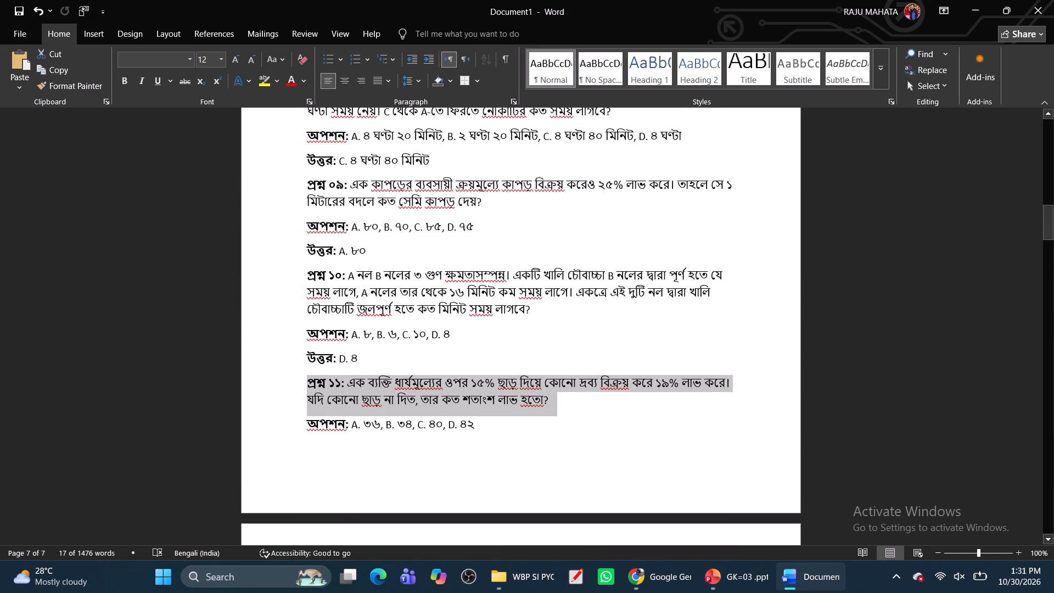
{"action": "left_click_drag", "start_coordinate": [296, 275], "coordinate": [291, 315], "text": "ctrl"}
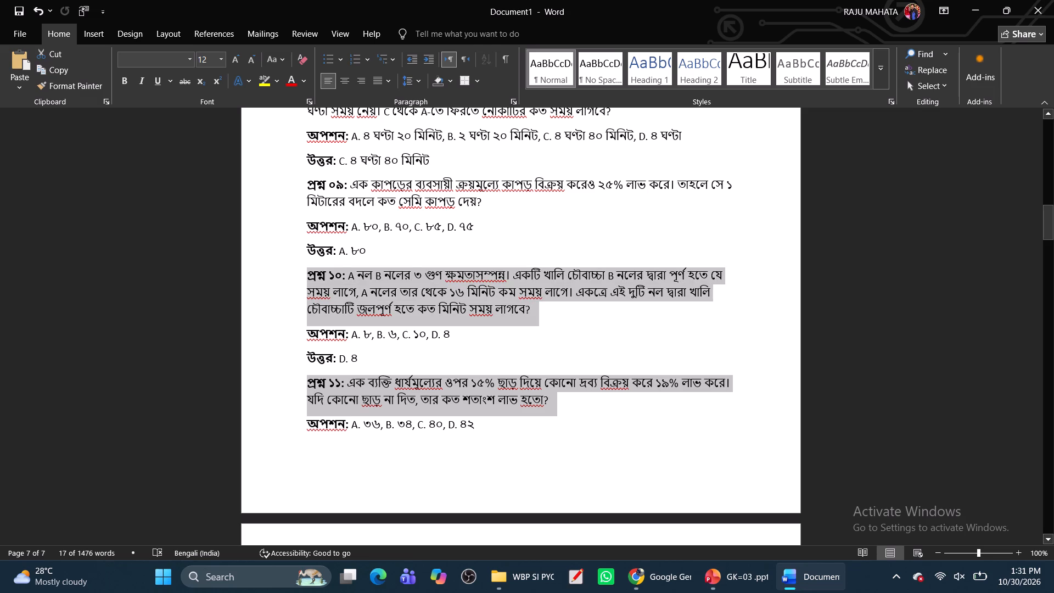
{"action": "left_click_drag", "start_coordinate": [1045, 229], "coordinate": [1051, 206], "text": "ctrl"}
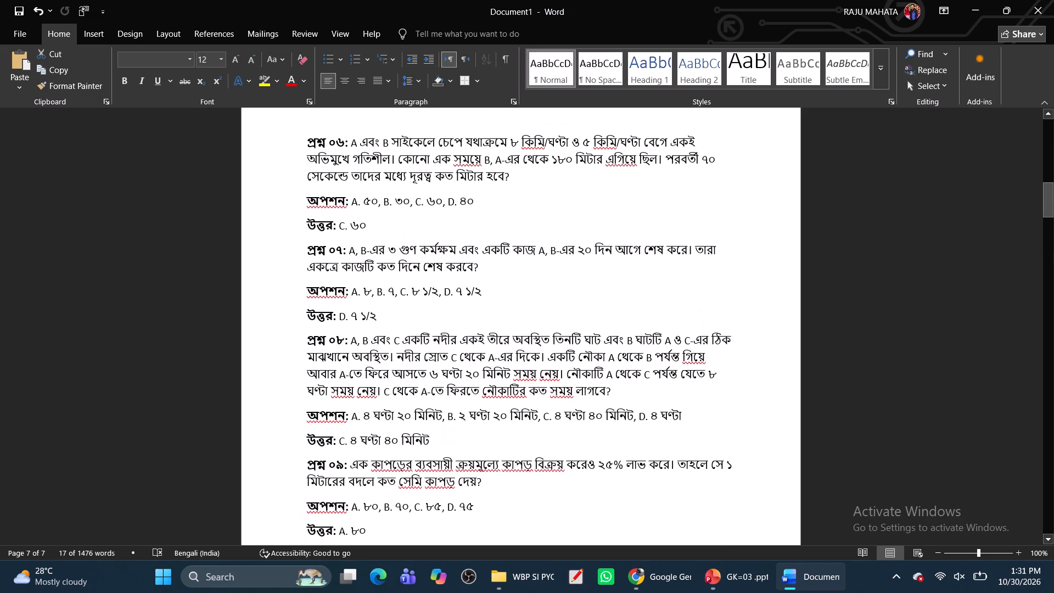
{"action": "left_click_drag", "start_coordinate": [280, 460], "coordinate": [279, 483], "text": "ctrl"}
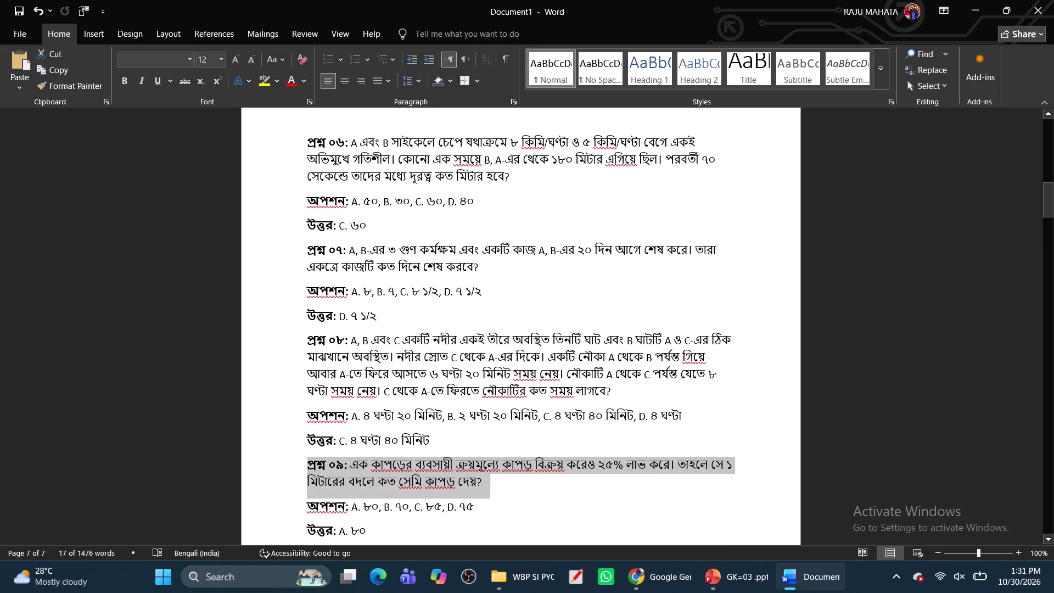
{"action": "left_click_drag", "start_coordinate": [284, 334], "coordinate": [284, 394], "text": "ctrl"}
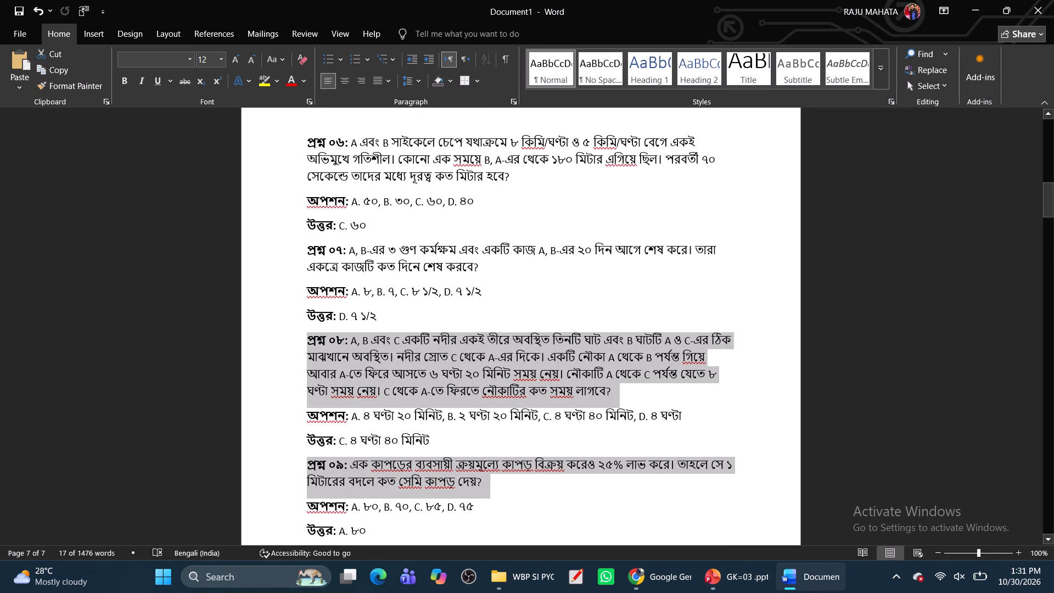
{"action": "left_click_drag", "start_coordinate": [289, 255], "coordinate": [292, 270], "text": "ctrl"}
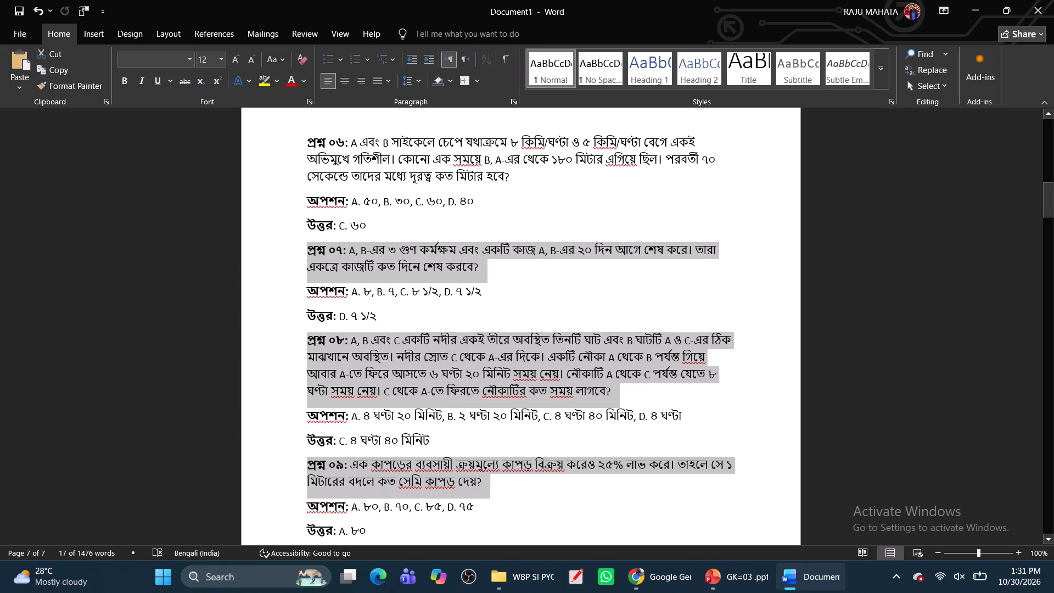
{"action": "left_click_drag", "start_coordinate": [1051, 193], "coordinate": [1052, 172], "text": "ctrl"}
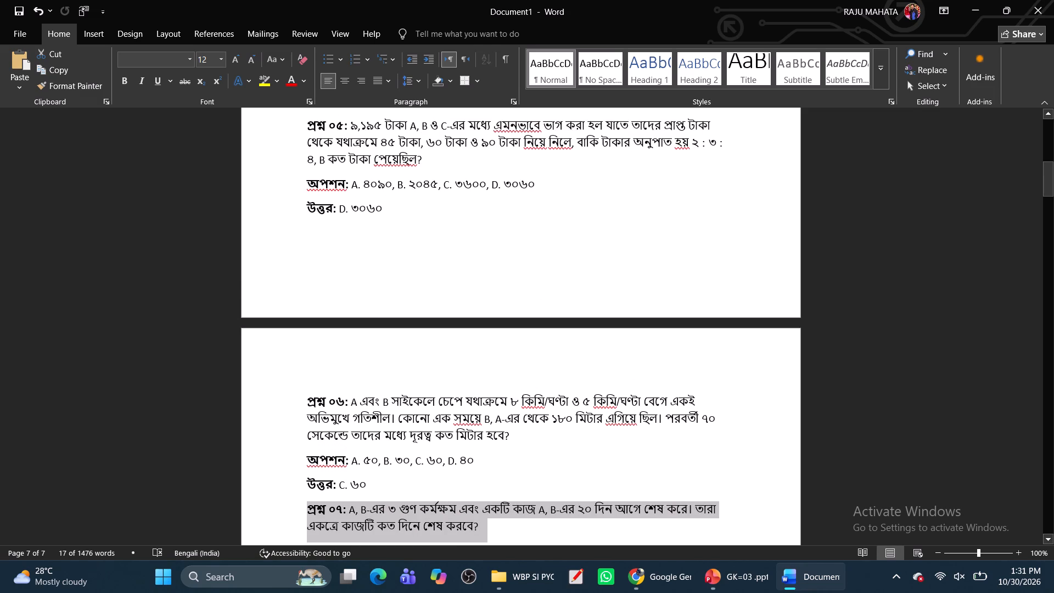
{"action": "left_click_drag", "start_coordinate": [294, 395], "coordinate": [290, 440], "text": "ctrl"}
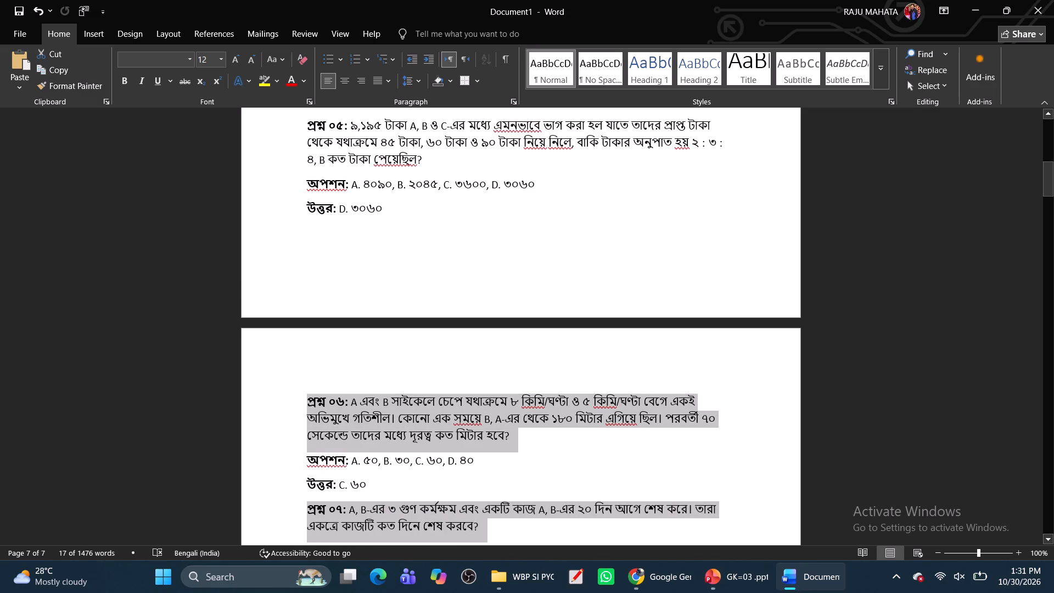
{"action": "left_click_drag", "start_coordinate": [294, 125], "coordinate": [296, 161], "text": "ctrl"}
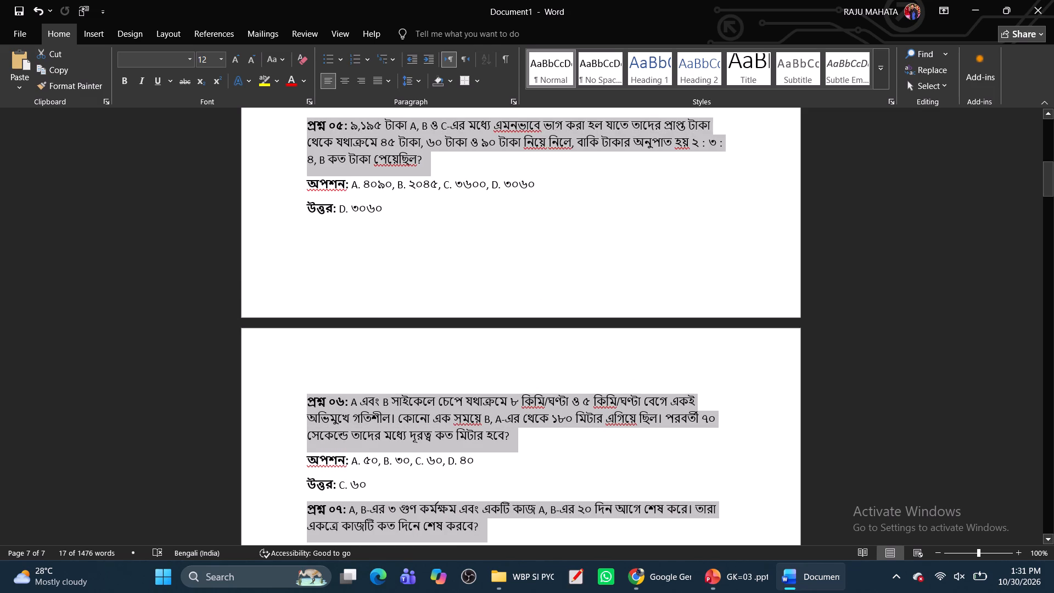
Complete the multiple selection by adding the question paragraphs of প্রশ্ন ০৪, ০৩, ০২ and ০১, without their অপশন and উত্তর lines.
{"action": "left_click_drag", "start_coordinate": [296, 161], "coordinate": [295, 164], "text": "ctrl"}
{"action": "left_click_drag", "start_coordinate": [1044, 172], "coordinate": [1049, 143], "text": "ctrl"}
{"action": "left_click_drag", "start_coordinate": [295, 398], "coordinate": [295, 409], "text": "ctrl"}
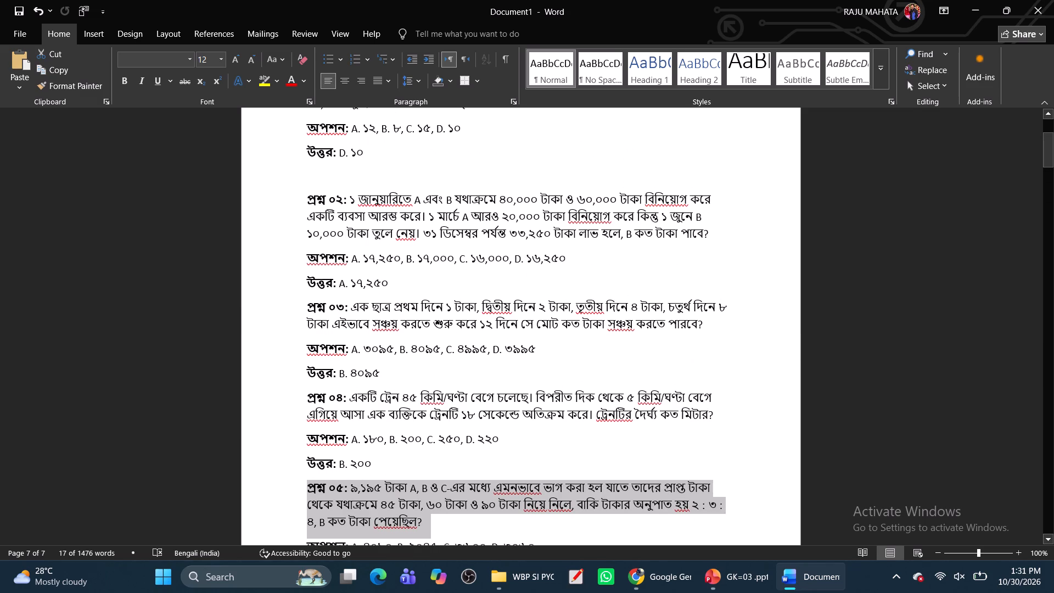
{"action": "left_click_drag", "start_coordinate": [295, 409], "coordinate": [294, 419], "text": "ctrl"}
{"action": "left_click_drag", "start_coordinate": [298, 304], "coordinate": [298, 329], "text": "ctrl"}
{"action": "left_click_drag", "start_coordinate": [290, 195], "coordinate": [287, 225], "text": "ctrl"}
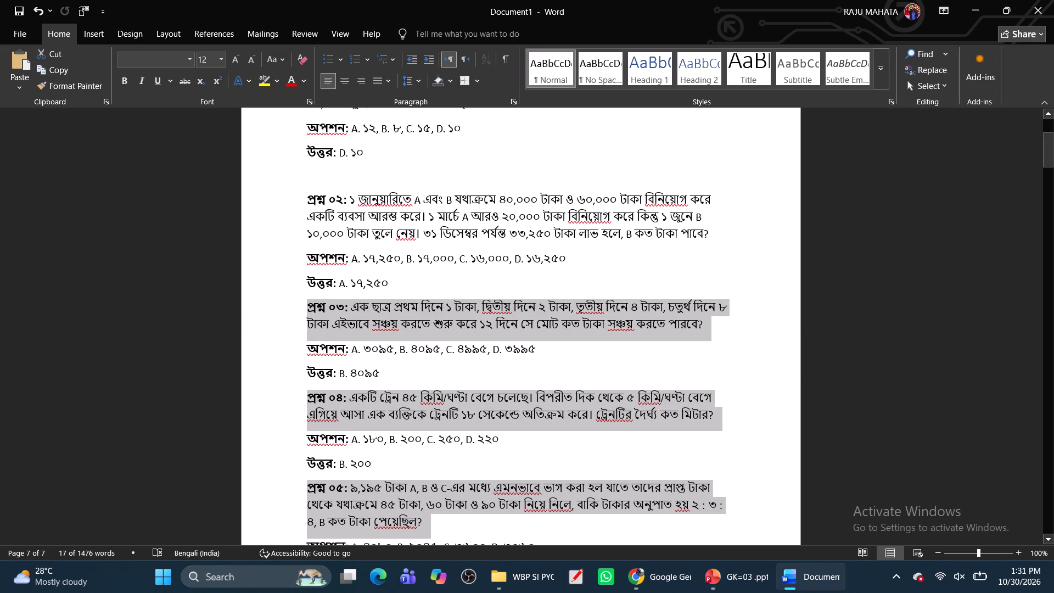
{"action": "left_click_drag", "start_coordinate": [287, 225], "coordinate": [285, 237], "text": "ctrl"}
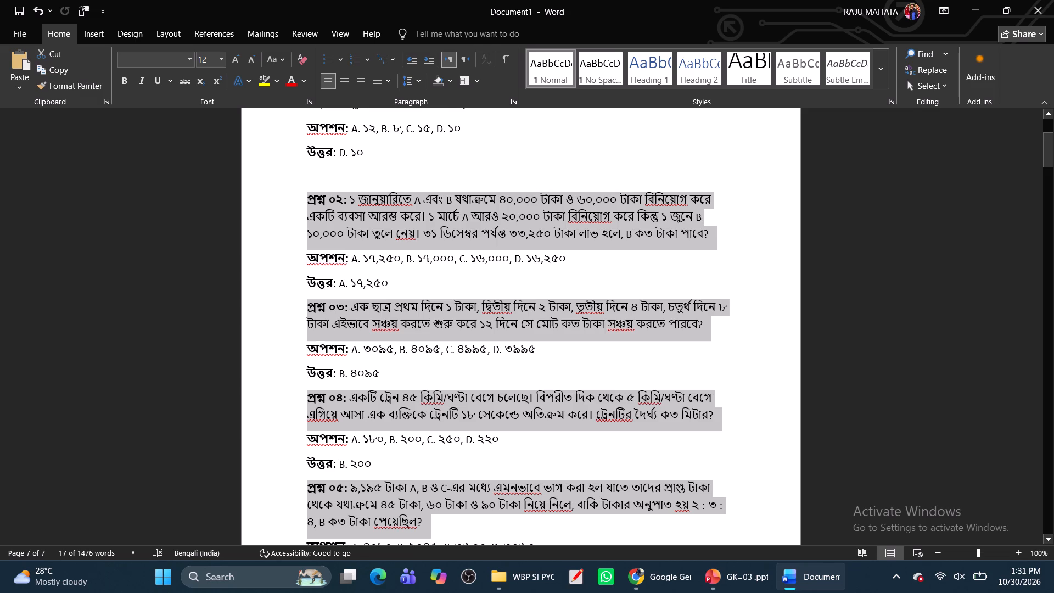
{"action": "left_click_drag", "start_coordinate": [1046, 156], "coordinate": [1050, 133], "text": "ctrl"}
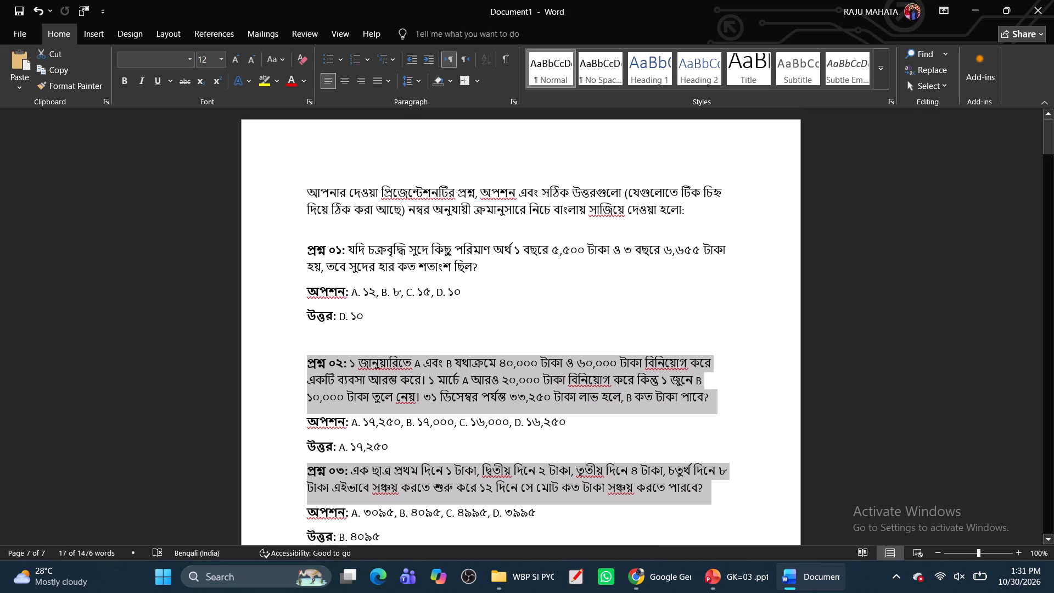
{"action": "left_click_drag", "start_coordinate": [291, 244], "coordinate": [294, 268], "text": "ctrl"}
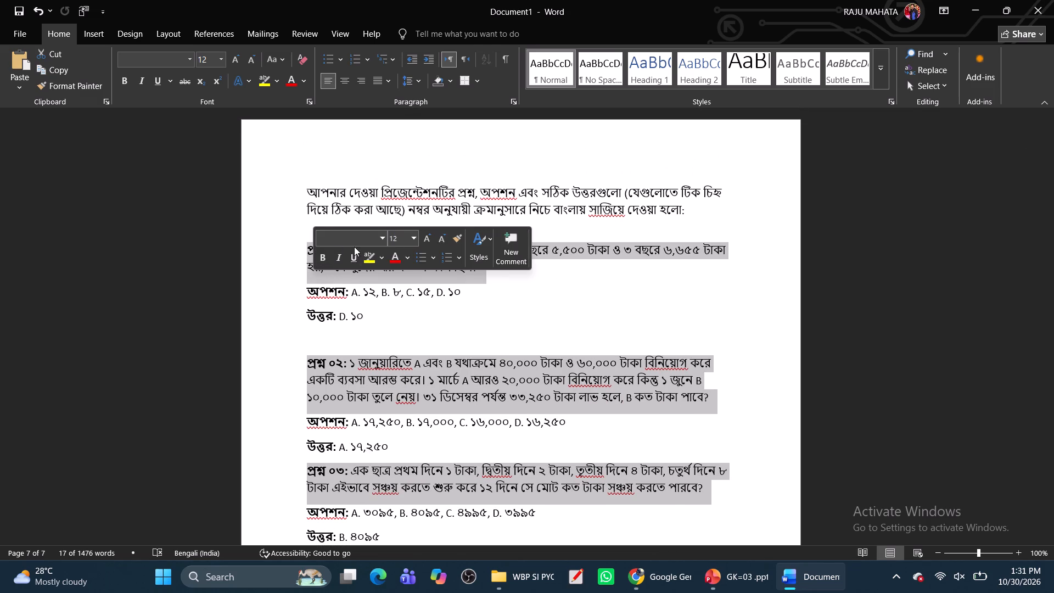
Make all the selected question paragraphs bold and set their font colour to standard blue.
{"action": "left_click", "coordinate": [317, 260]}
{"action": "left_click", "coordinate": [317, 265]}
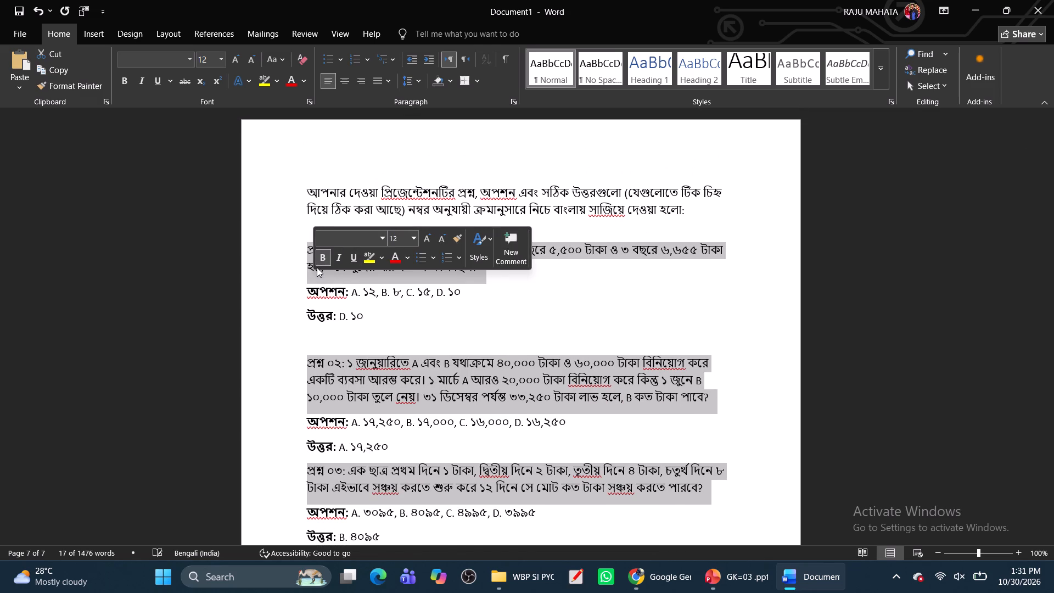
{"action": "left_click", "coordinate": [407, 258]}
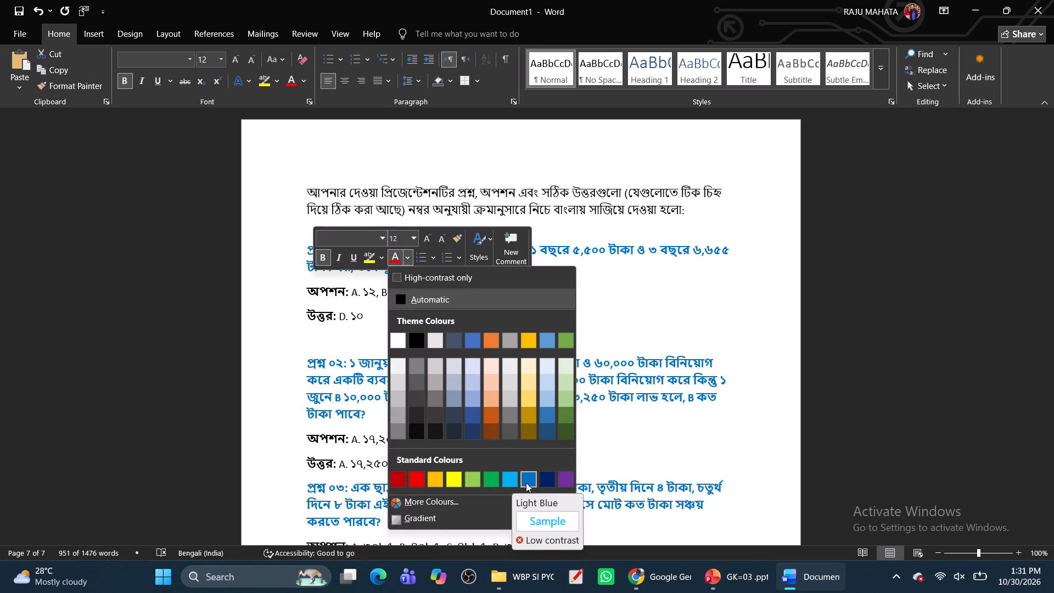
{"action": "left_click", "coordinate": [526, 483]}
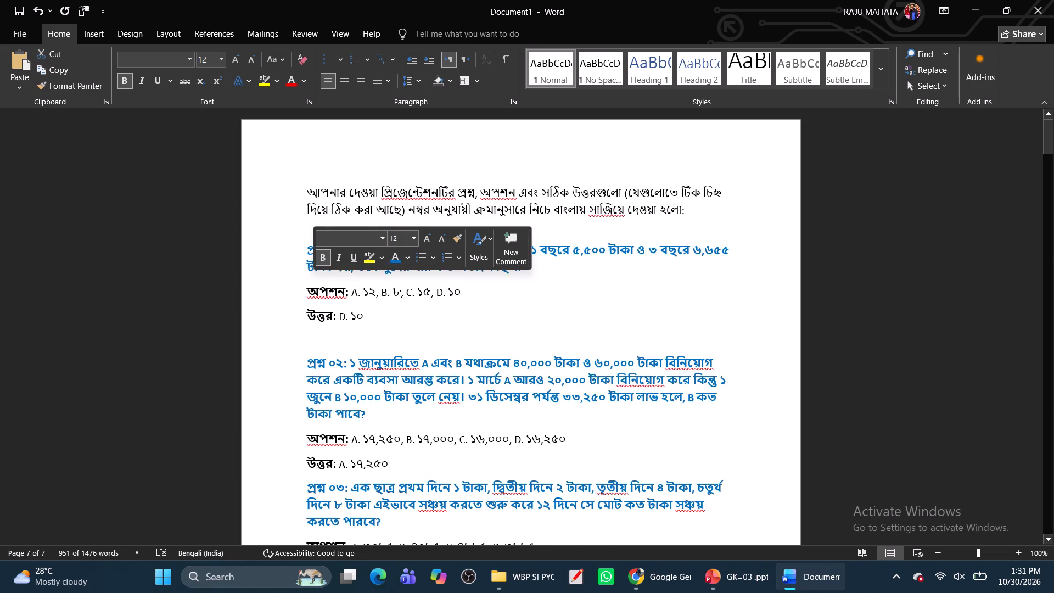
{"action": "left_click", "coordinate": [754, 298]}
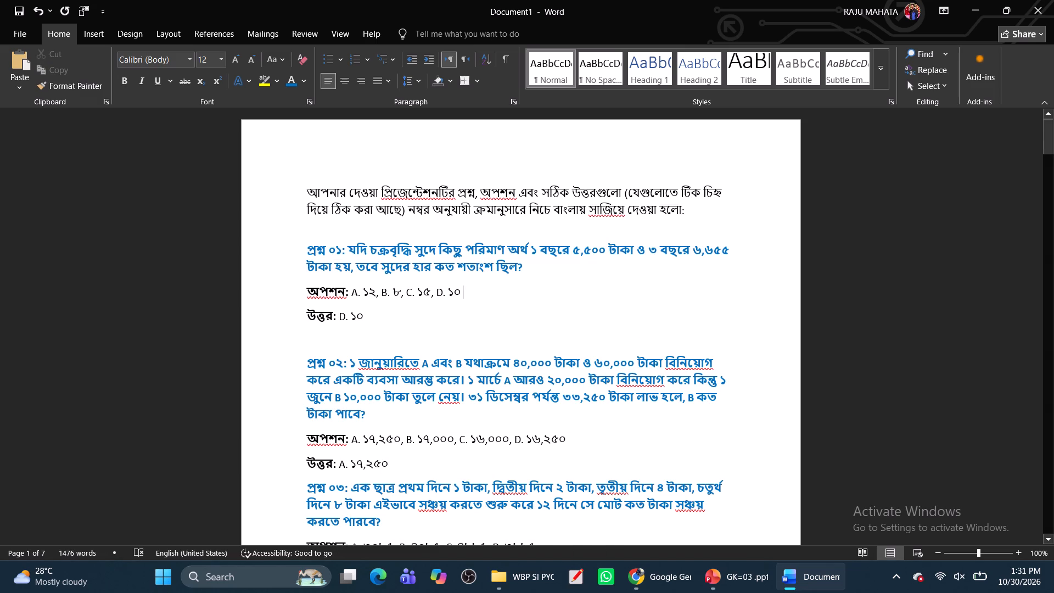
Start a new multiple selection with the উত্তর lines of প্রশ্ন ০১, ০২, ০৩ and ০৪.
{"action": "scroll", "coordinate": [417, 350], "scroll_direction": "down", "scroll_amount": 10}
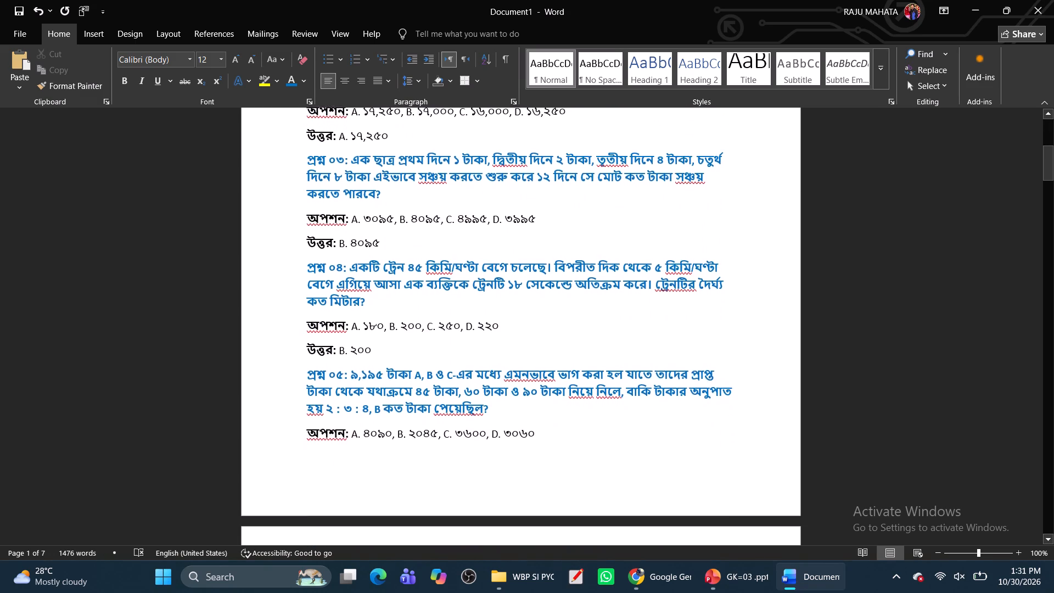
{"action": "scroll", "coordinate": [418, 351], "scroll_direction": "up", "scroll_amount": 5}
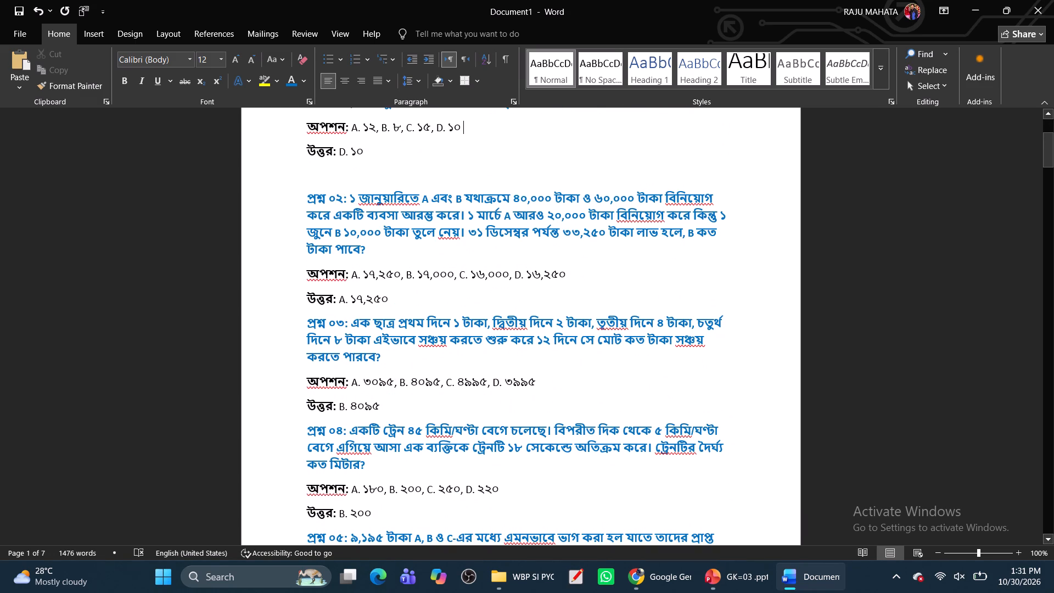
{"action": "scroll", "coordinate": [295, 154], "scroll_direction": "up", "scroll_amount": 4}
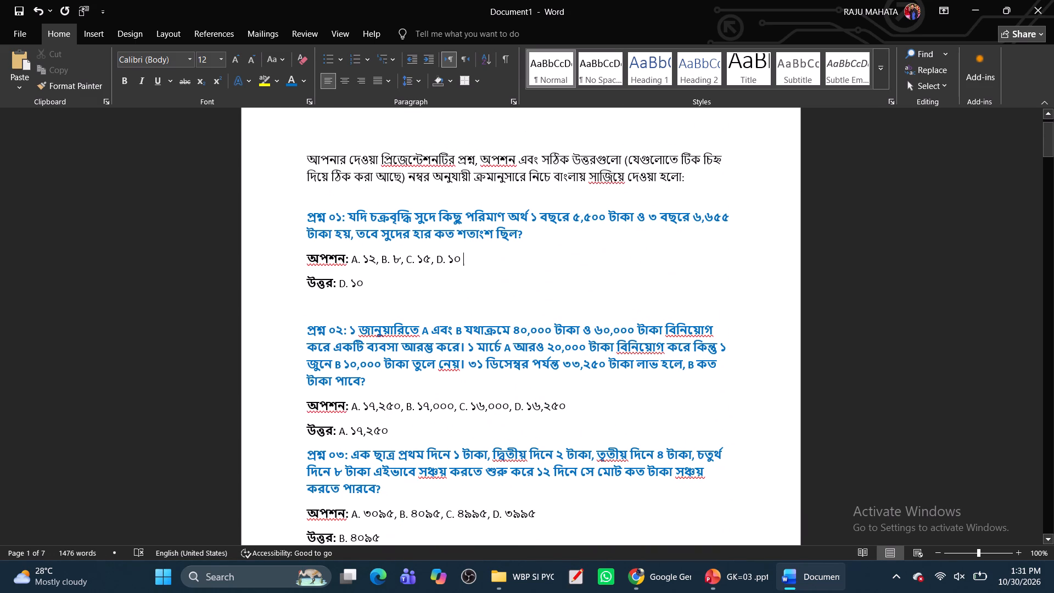
{"action": "left_click_drag", "start_coordinate": [300, 286], "coordinate": [356, 284]}
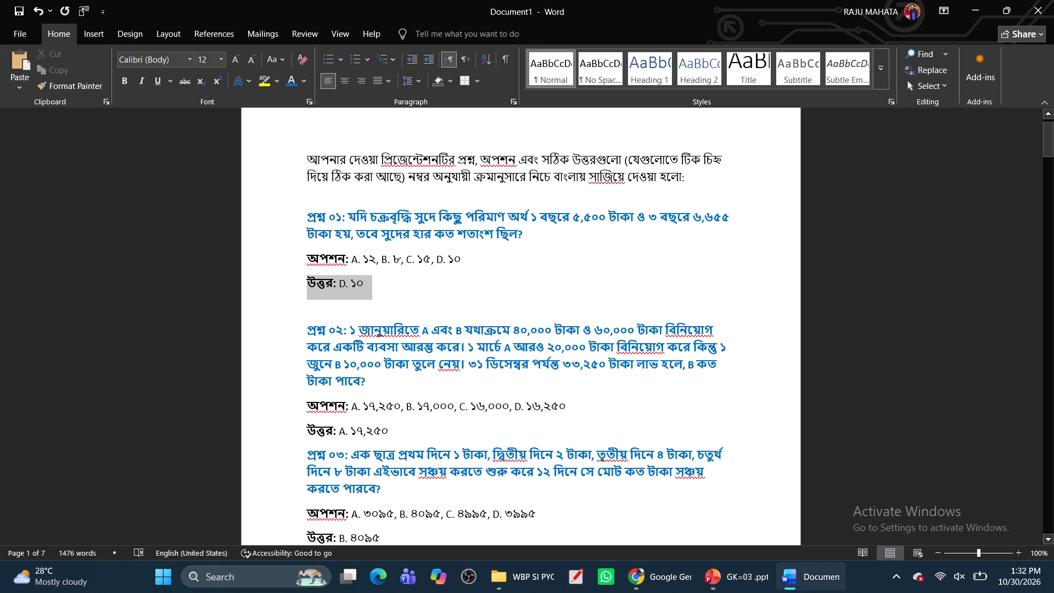
{"action": "left_click_drag", "start_coordinate": [356, 284], "coordinate": [360, 284]}
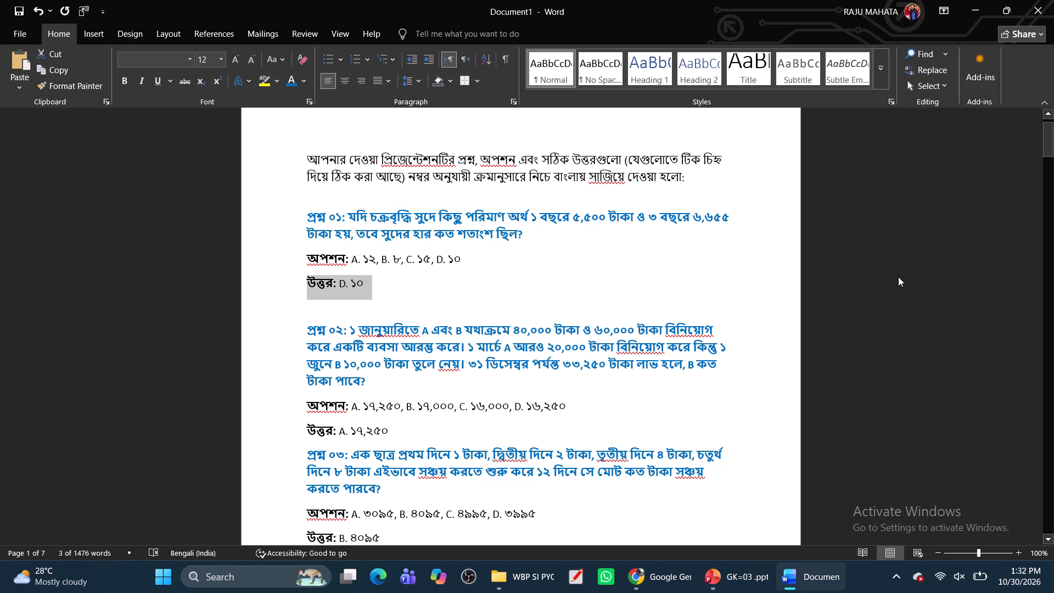
{"action": "left_click_drag", "start_coordinate": [1053, 146], "coordinate": [1053, 168], "text": "ctrl"}
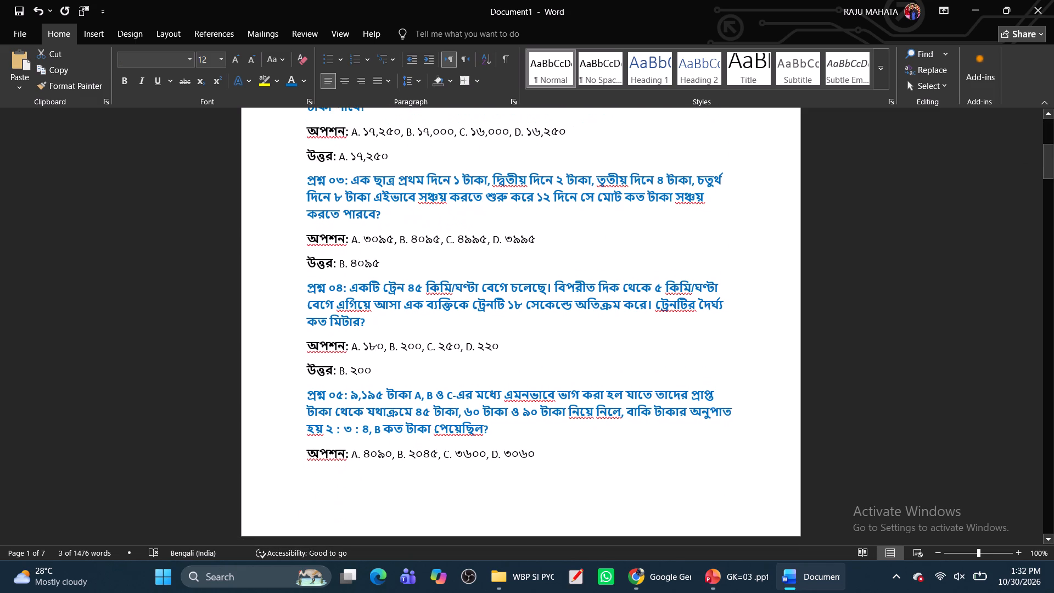
{"action": "left_click", "coordinate": [274, 159], "text": "ctrl"}
{"action": "left_click", "coordinate": [267, 260], "text": "ctrl"}
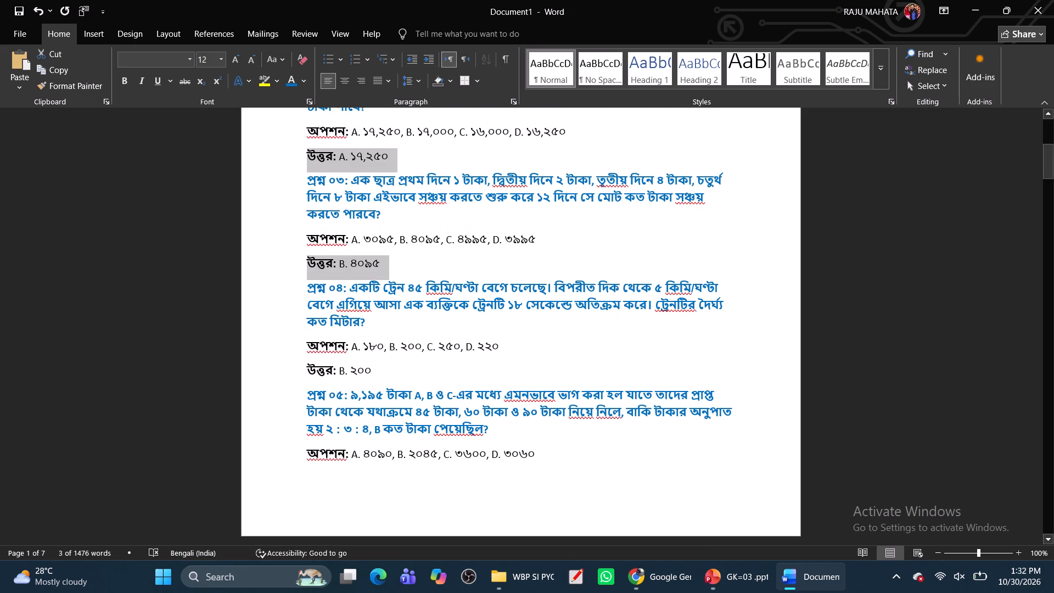
{"action": "left_click", "coordinate": [283, 377], "text": "ctrl"}
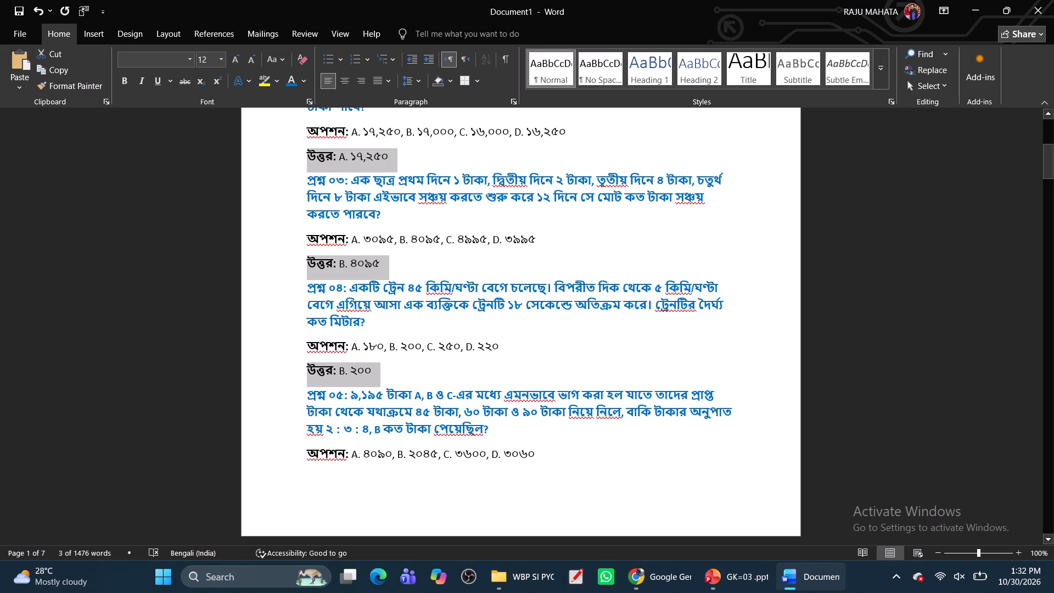
Add the উত্তর lines of প্রশ্ন ০৫, ০৬, ০৭, ০৮, ০৯ and ১০ to the selection.
{"action": "left_click_drag", "start_coordinate": [1049, 166], "coordinate": [1052, 205], "text": "ctrl"}
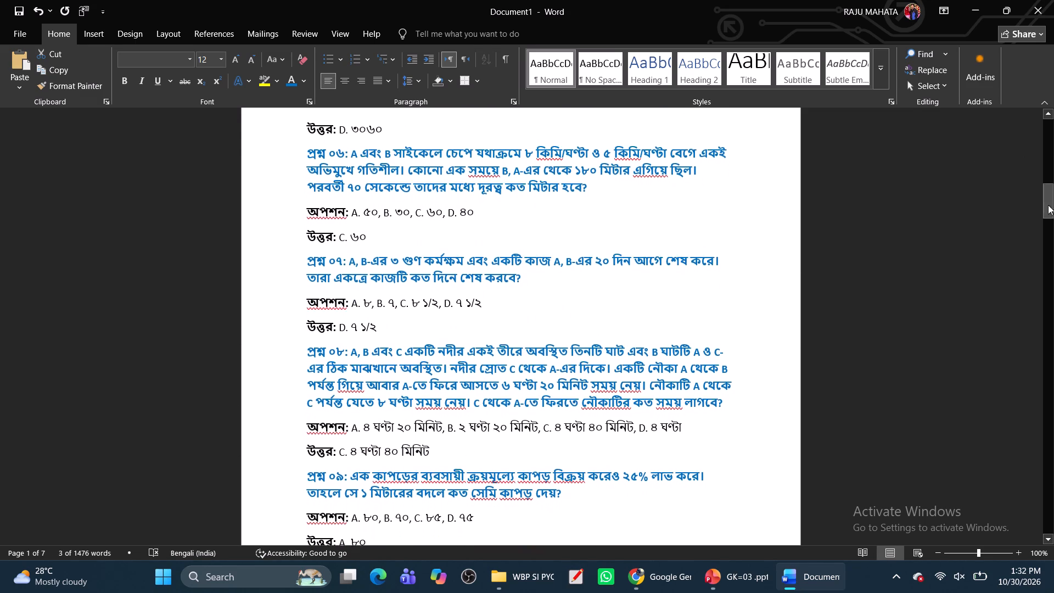
{"action": "left_click", "coordinate": [289, 127], "text": "ctrl"}
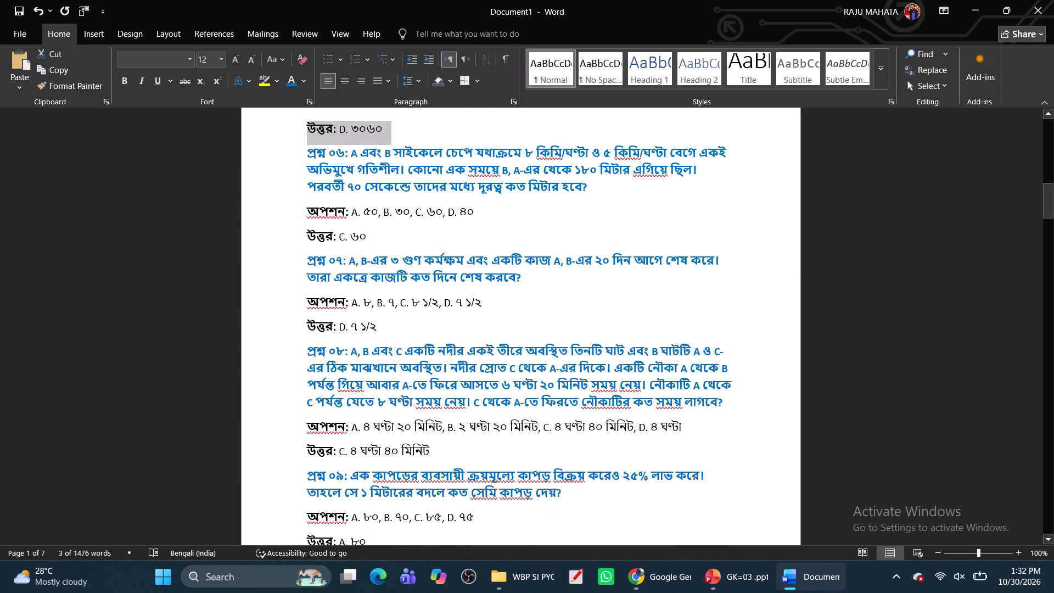
{"action": "left_click", "coordinate": [277, 239], "text": "ctrl"}
{"action": "left_click", "coordinate": [284, 331], "text": "ctrl"}
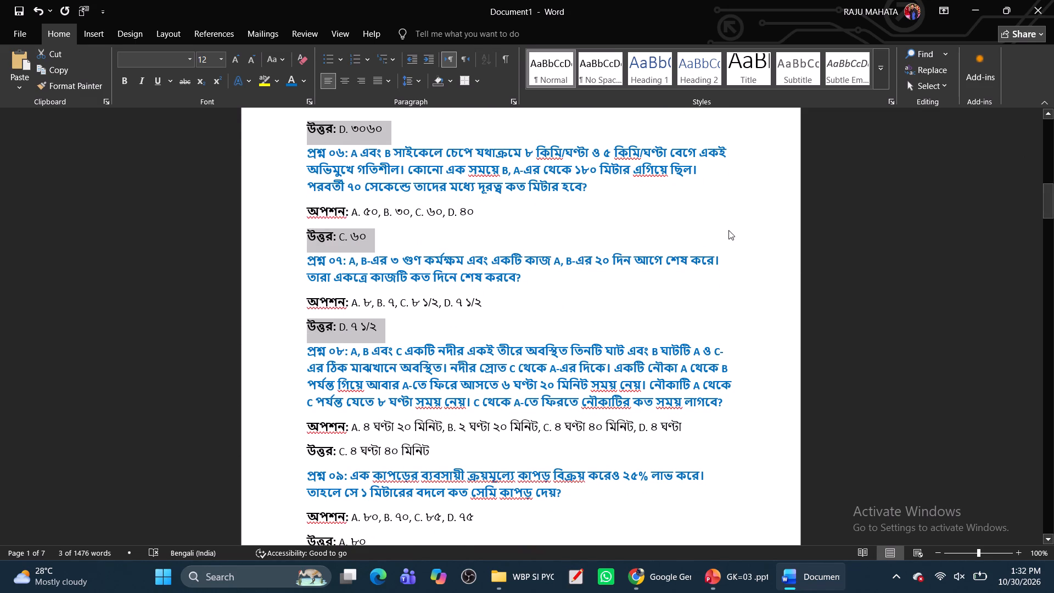
{"action": "left_click_drag", "start_coordinate": [1050, 206], "coordinate": [1051, 219], "text": "ctrl"}
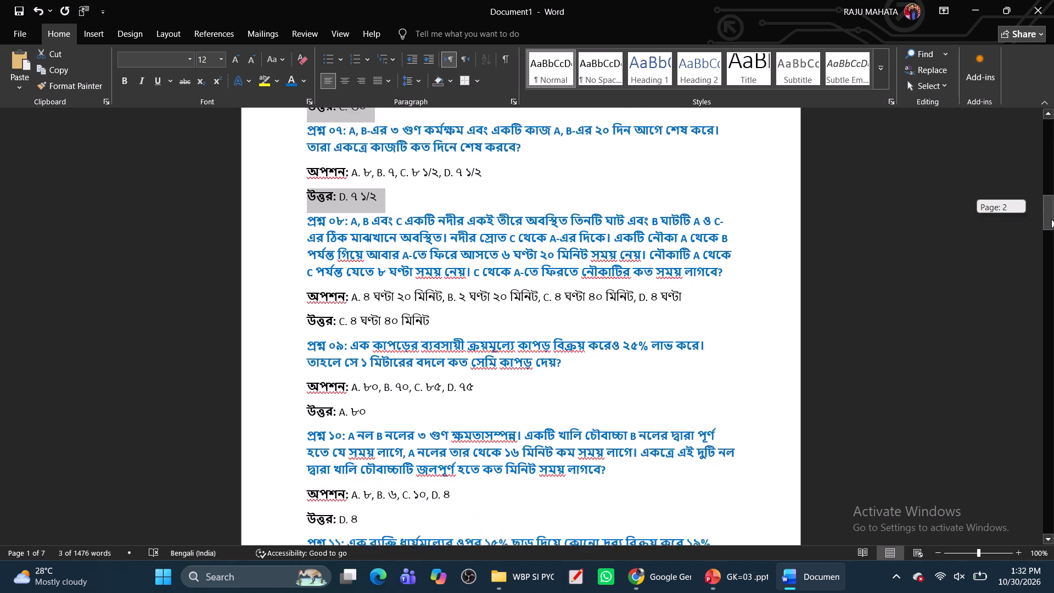
{"action": "left_click_drag", "start_coordinate": [1051, 219], "coordinate": [1051, 226], "text": "ctrl"}
{"action": "left_click", "coordinate": [285, 202], "text": "ctrl"}
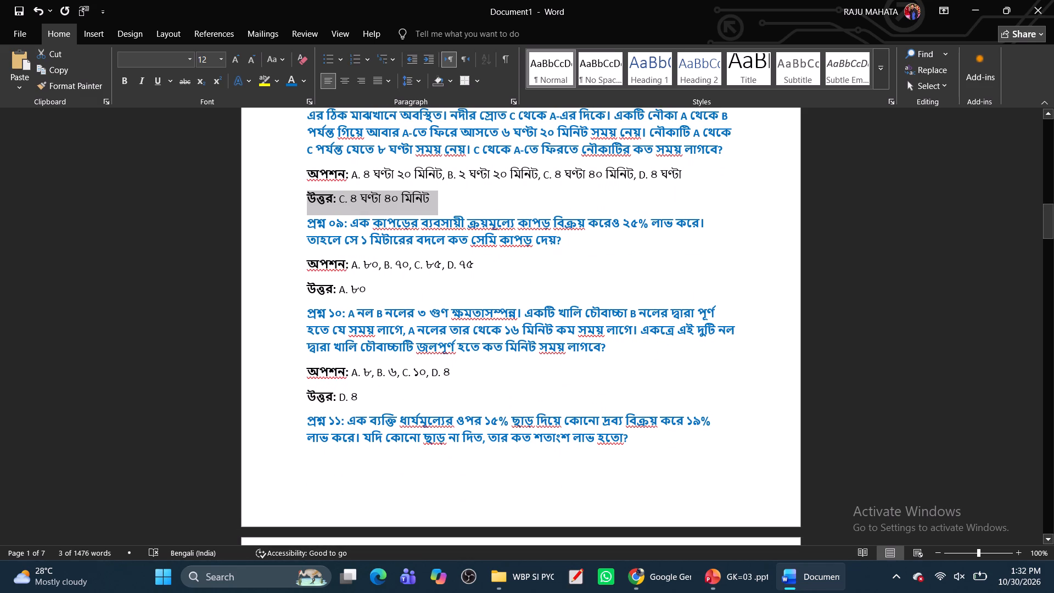
{"action": "left_click", "coordinate": [289, 288], "text": "ctrl"}
{"action": "left_click", "coordinate": [289, 396], "text": "ctrl"}
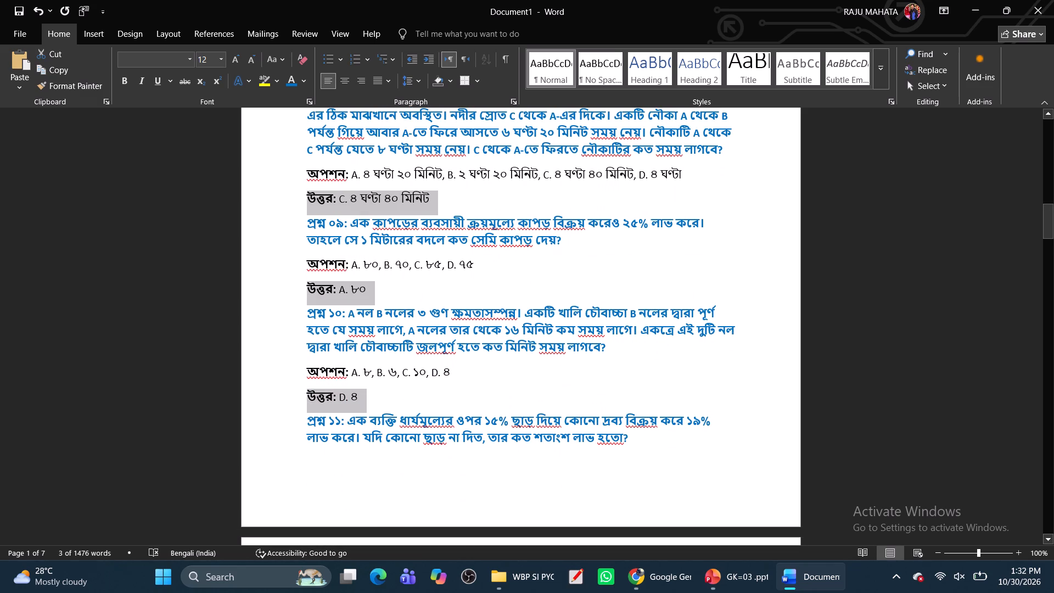
Extend the selection with the উত্তর lines of প্রশ্ন ১১, ১৩, ১৪ and ১৫.
{"action": "left_click_drag", "start_coordinate": [1049, 229], "coordinate": [1050, 254], "text": "ctrl"}
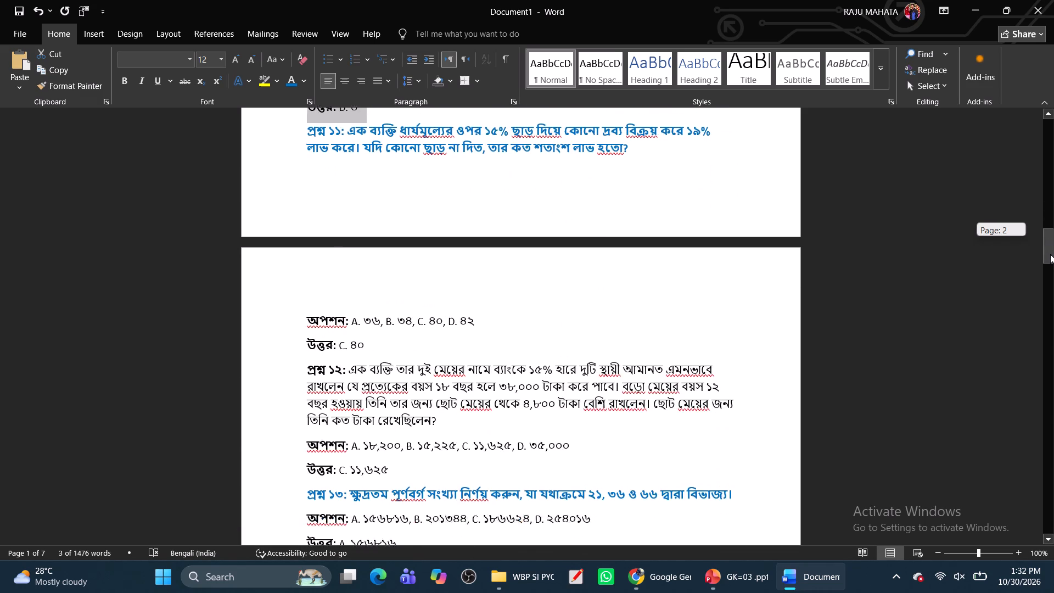
{"action": "left_click_drag", "start_coordinate": [1050, 254], "coordinate": [1051, 259], "text": "ctrl"}
{"action": "left_click", "coordinate": [286, 273], "text": "ctrl"}
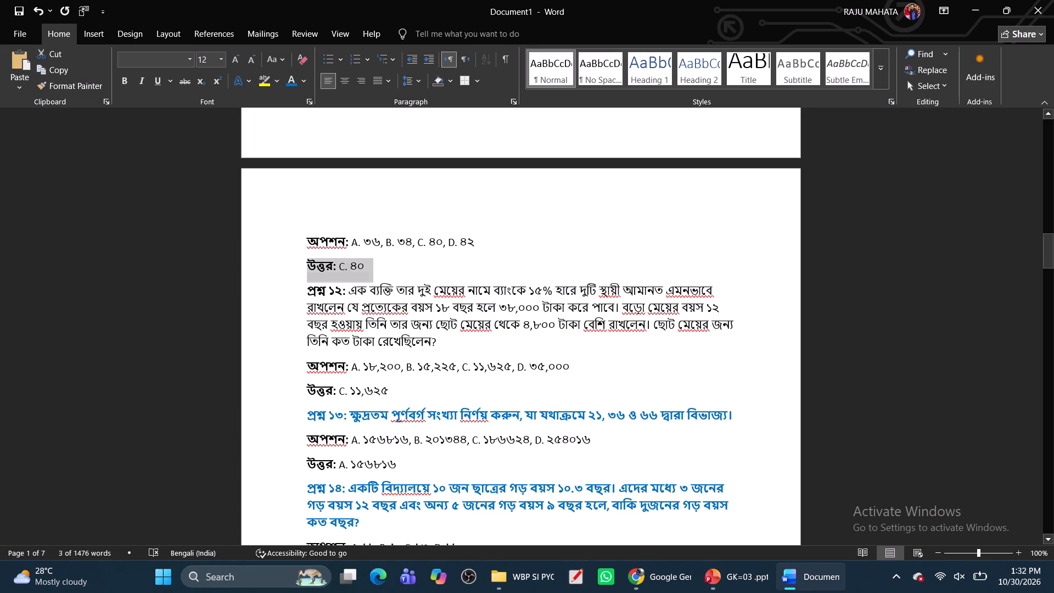
{"action": "left_click_drag", "start_coordinate": [1049, 255], "coordinate": [1052, 276], "text": "ctrl"}
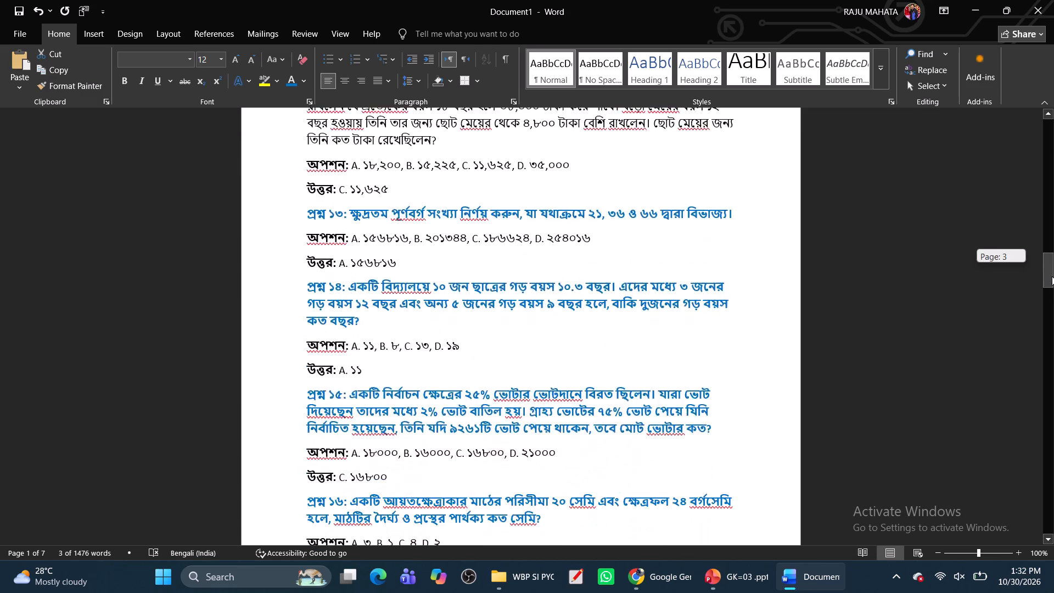
{"action": "left_click_drag", "start_coordinate": [1052, 276], "coordinate": [1052, 277], "text": "ctrl"}
{"action": "left_click", "coordinate": [281, 199], "text": "ctrl"}
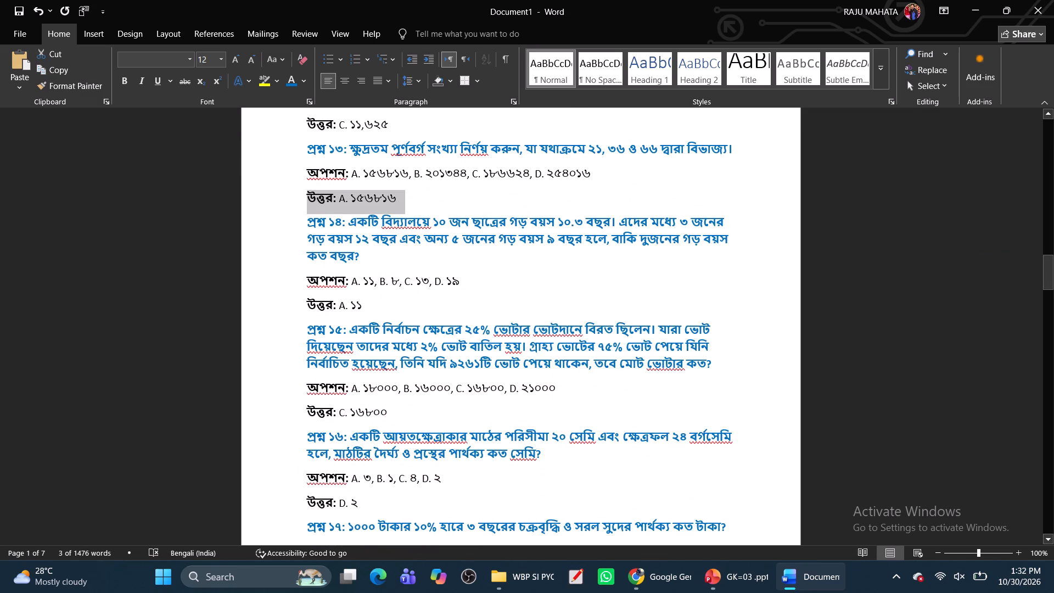
{"action": "left_click", "coordinate": [284, 304], "text": "ctrl"}
{"action": "left_click", "coordinate": [284, 410], "text": "ctrl"}
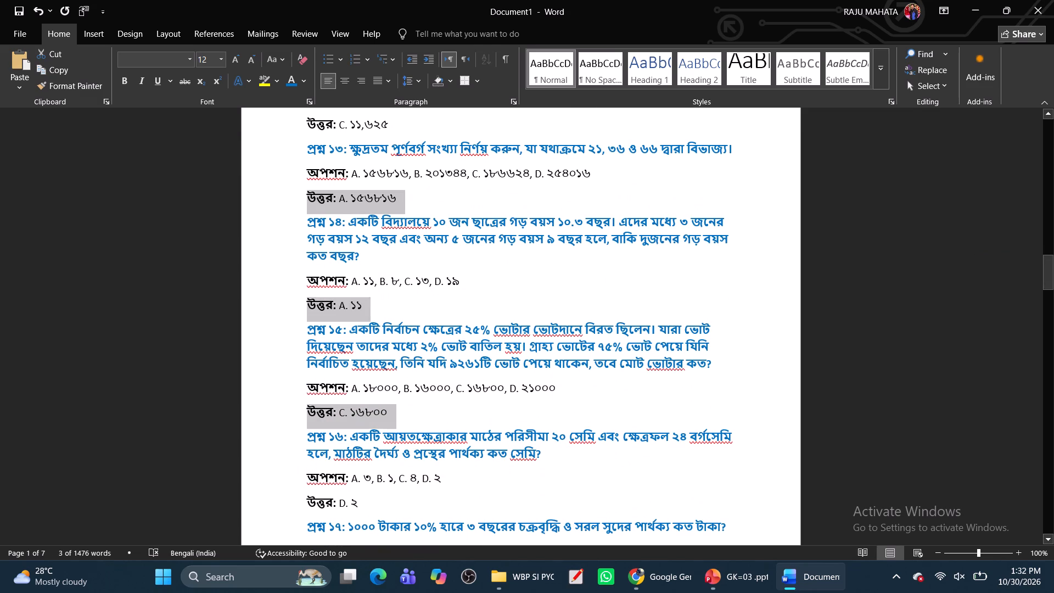
Add প্রশ্ন ১৭'s অপশন line and question paragraph to the selection, and try to deselect them again.
{"action": "left_click_drag", "start_coordinate": [1047, 272], "coordinate": [1053, 300], "text": "ctrl"}
{"action": "left_click", "coordinate": [274, 200], "text": "ctrl"}
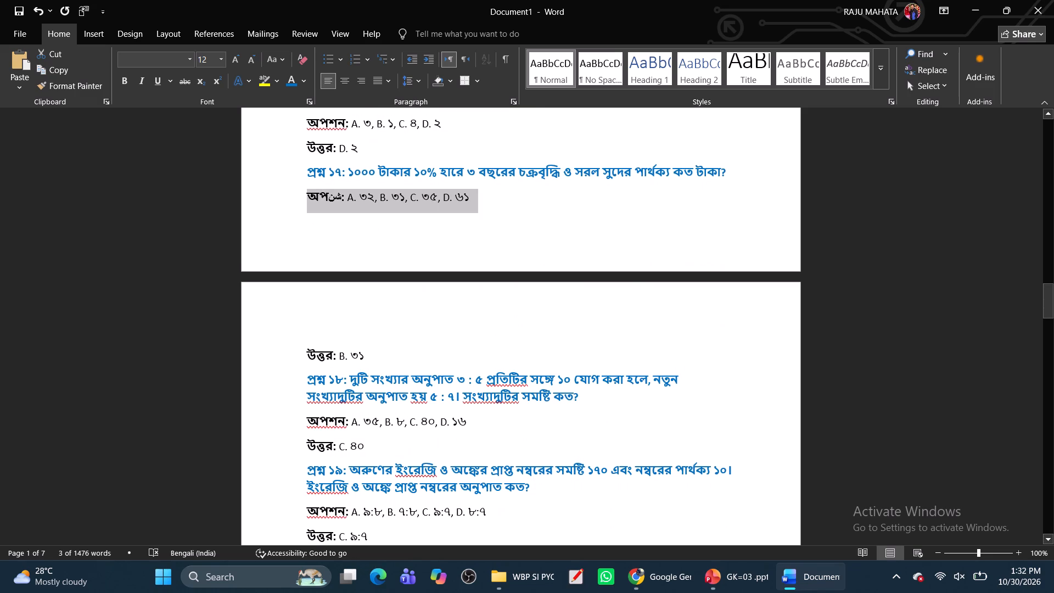
{"action": "left_click", "coordinate": [285, 184], "text": "ctrl"}
{"action": "left_click", "coordinate": [279, 201], "text": "ctrl"}
{"action": "left_click", "coordinate": [278, 175], "text": "ctrl"}
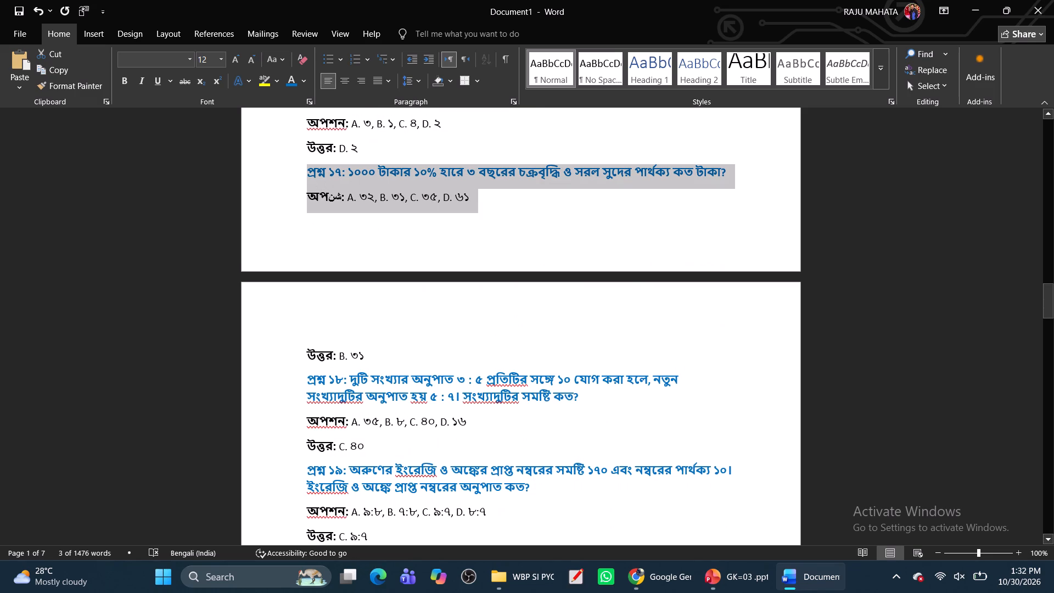
{"action": "left_click", "coordinate": [294, 176], "text": "ctrl"}
{"action": "left_click", "coordinate": [291, 202], "text": "ctrl"}
{"action": "left_click", "coordinate": [300, 203], "text": "ctrl"}
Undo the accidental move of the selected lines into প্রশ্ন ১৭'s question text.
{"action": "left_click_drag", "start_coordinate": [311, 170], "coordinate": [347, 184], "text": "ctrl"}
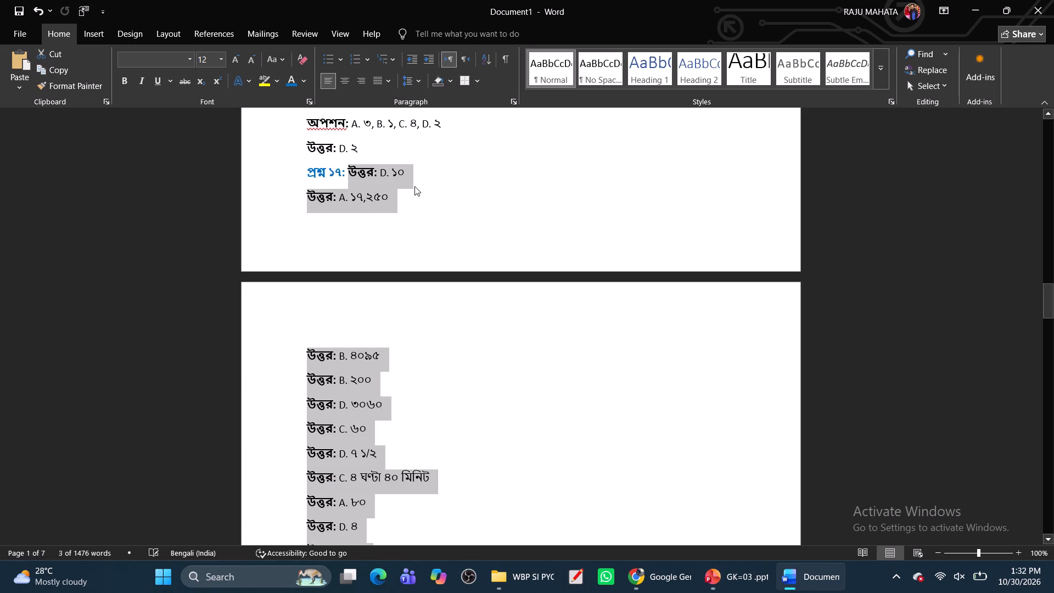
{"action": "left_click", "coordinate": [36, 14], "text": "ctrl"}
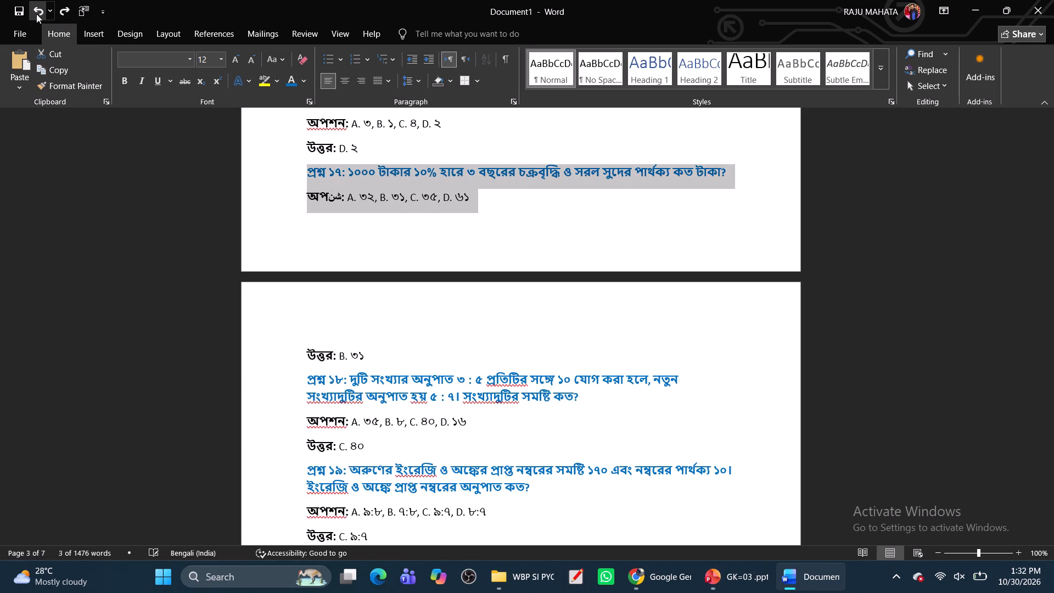
Add the উত্তর lines of প্রশ্ন ১৭, ১৮, ১৯, ২০, ২১ and ২২ to the selection.
{"action": "left_click", "coordinate": [285, 203], "text": "ctrl"}
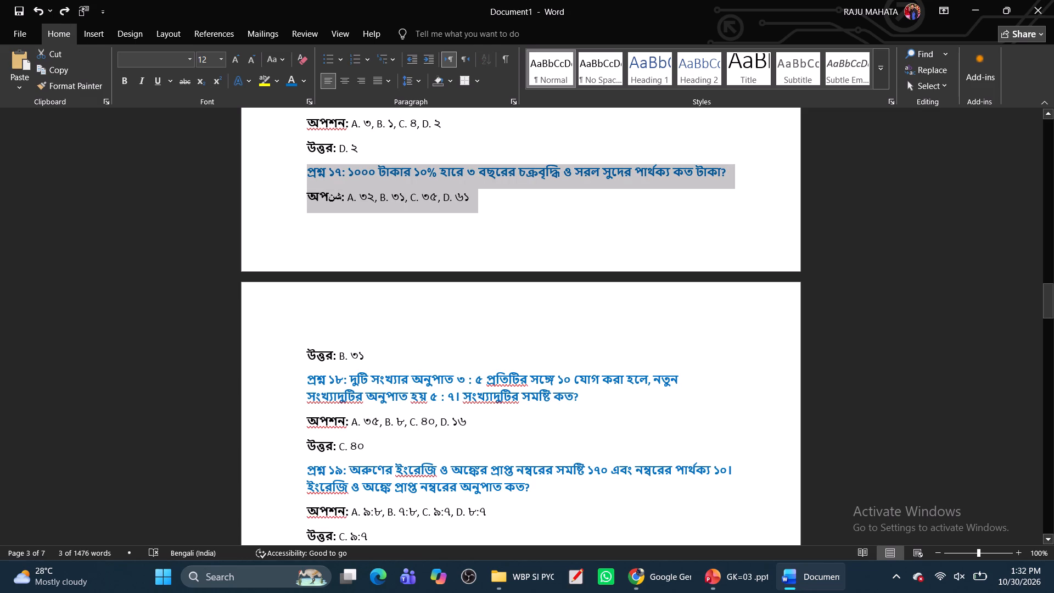
{"action": "left_click", "coordinate": [290, 355], "text": "ctrl"}
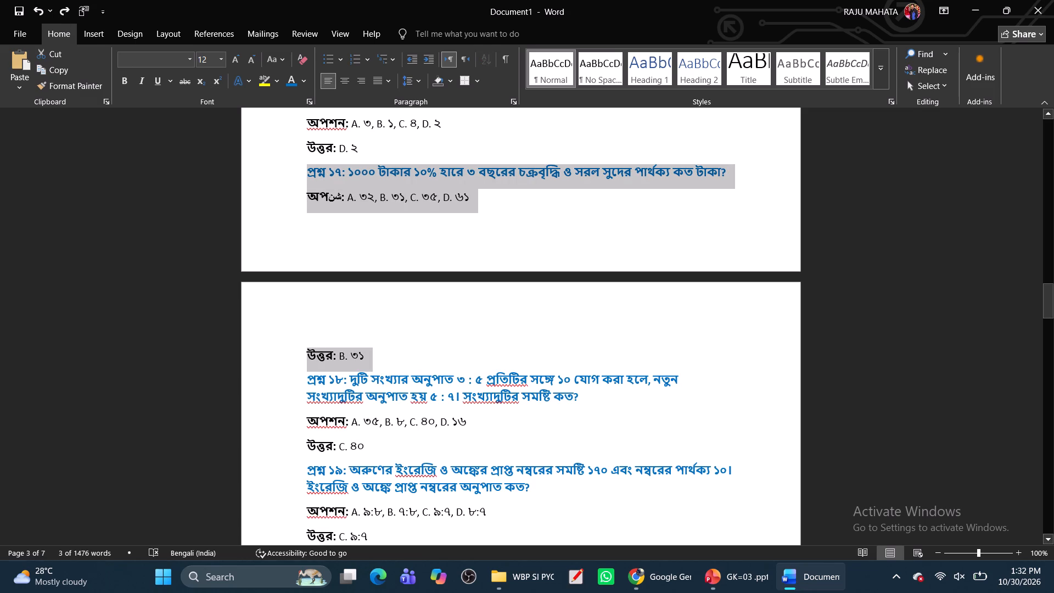
{"action": "left_click", "coordinate": [289, 172], "text": "ctrl"}
{"action": "left_click", "coordinate": [293, 447], "text": "ctrl"}
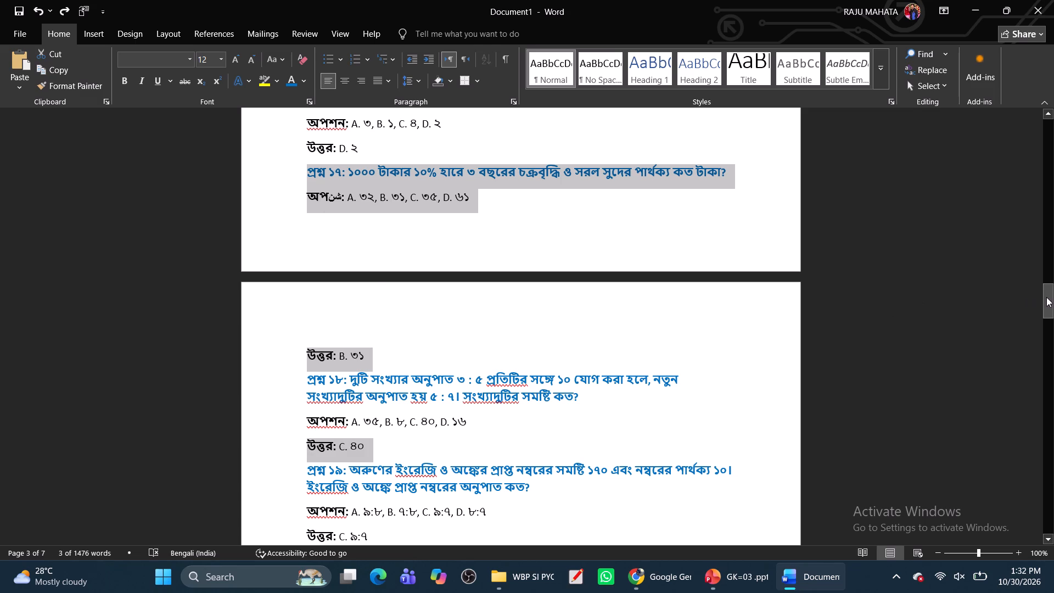
{"action": "left_click_drag", "start_coordinate": [1047, 297], "coordinate": [1051, 322], "text": "ctrl"}
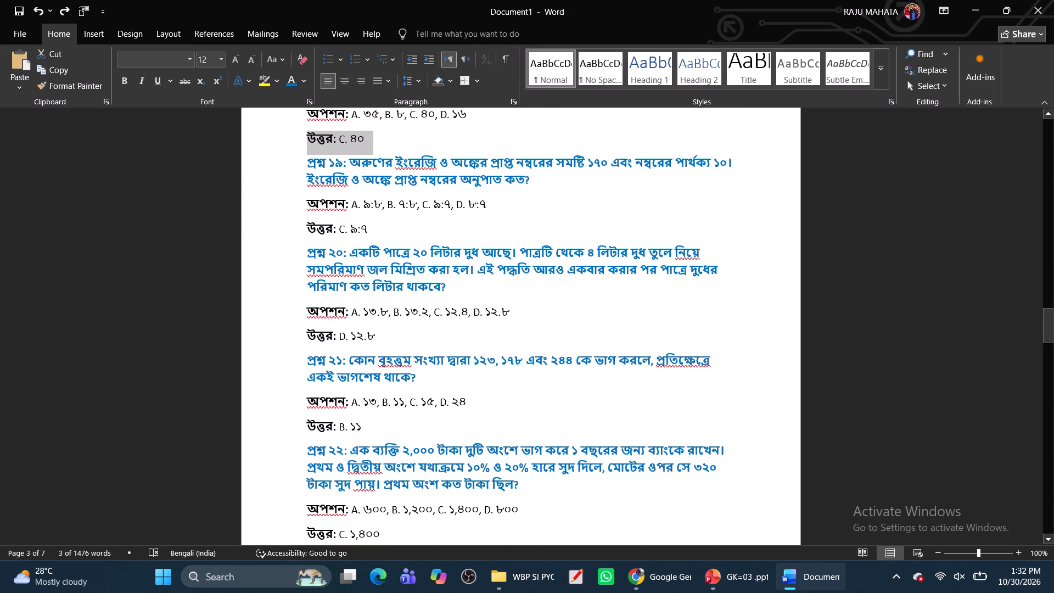
{"action": "left_click", "coordinate": [294, 236], "text": "ctrl"}
{"action": "left_click", "coordinate": [295, 335], "text": "ctrl"}
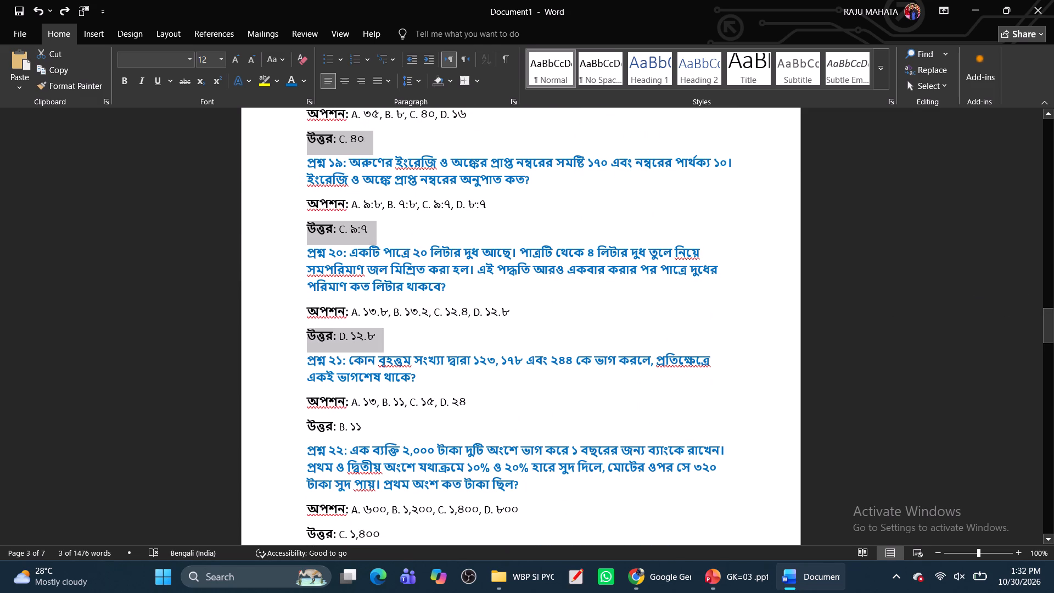
{"action": "left_click", "coordinate": [284, 432], "text": "ctrl"}
{"action": "left_click_drag", "start_coordinate": [1050, 328], "coordinate": [1052, 339], "text": "ctrl"}
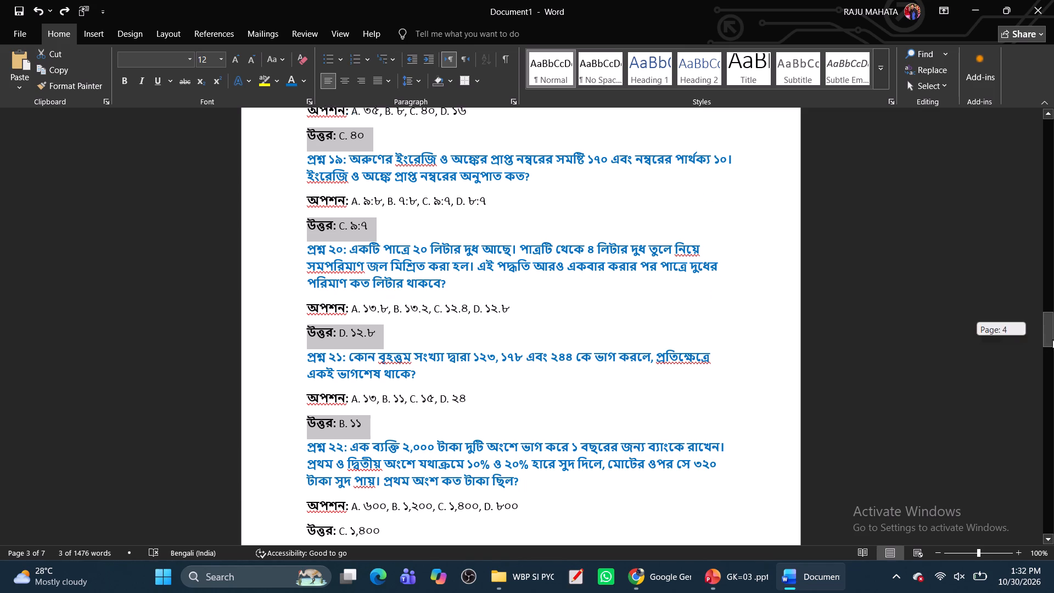
{"action": "left_click_drag", "start_coordinate": [1052, 339], "coordinate": [1053, 355], "text": "ctrl"}
{"action": "left_click", "coordinate": [292, 208], "text": "ctrl"}
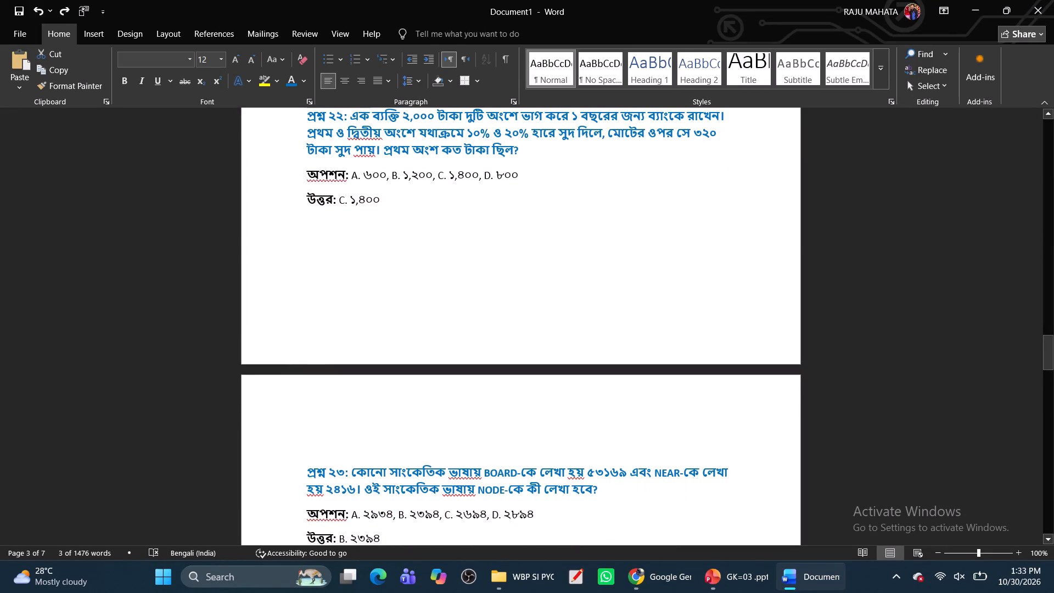
Extend the selection with the উত্তর lines of both প্রশ্ন ২৩ entries and of প্রশ্ন ২৪, ২৫, ২৬, ২৭ and ২৮.
{"action": "left_click_drag", "start_coordinate": [1050, 351], "coordinate": [1053, 366], "text": "ctrl"}
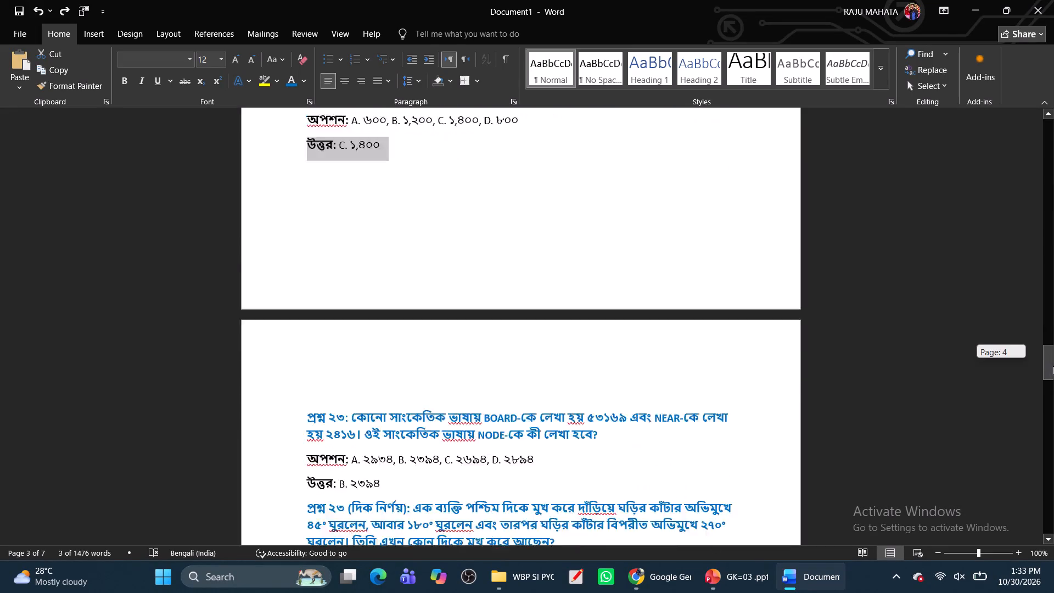
{"action": "left_click_drag", "start_coordinate": [1053, 366], "coordinate": [1053, 380], "text": "ctrl"}
{"action": "left_click", "coordinate": [282, 177], "text": "ctrl"}
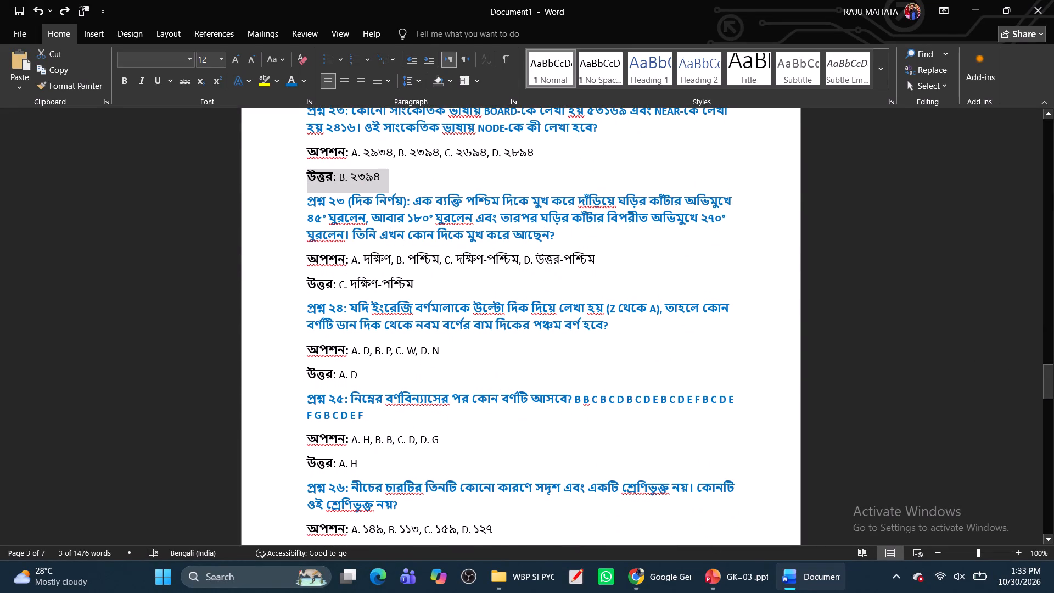
{"action": "left_click", "coordinate": [287, 289], "text": "ctrl"}
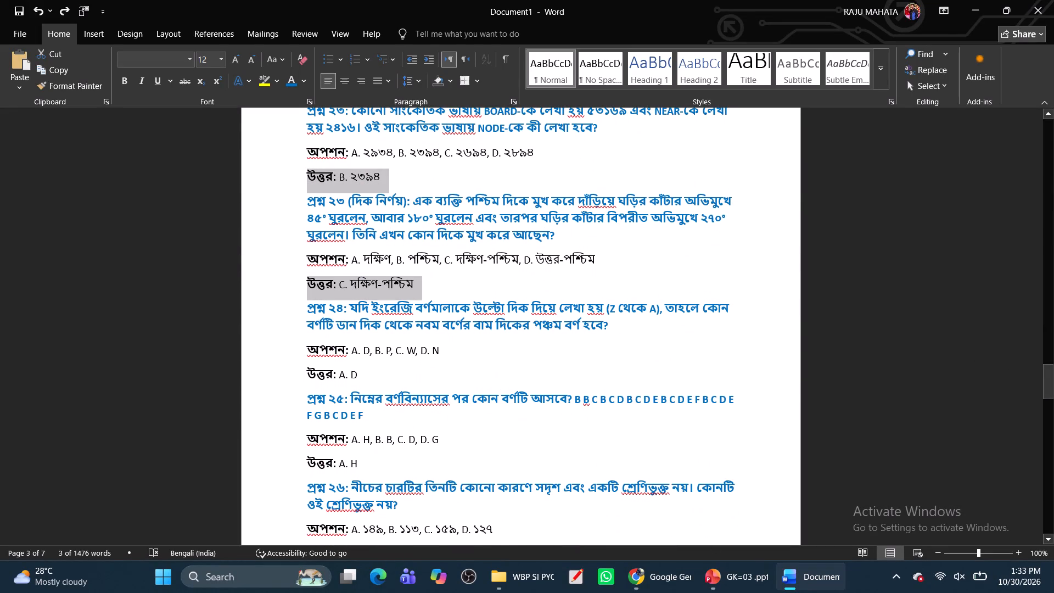
{"action": "left_click", "coordinate": [289, 380], "text": "ctrl"}
{"action": "left_click", "coordinate": [278, 466], "text": "ctrl"}
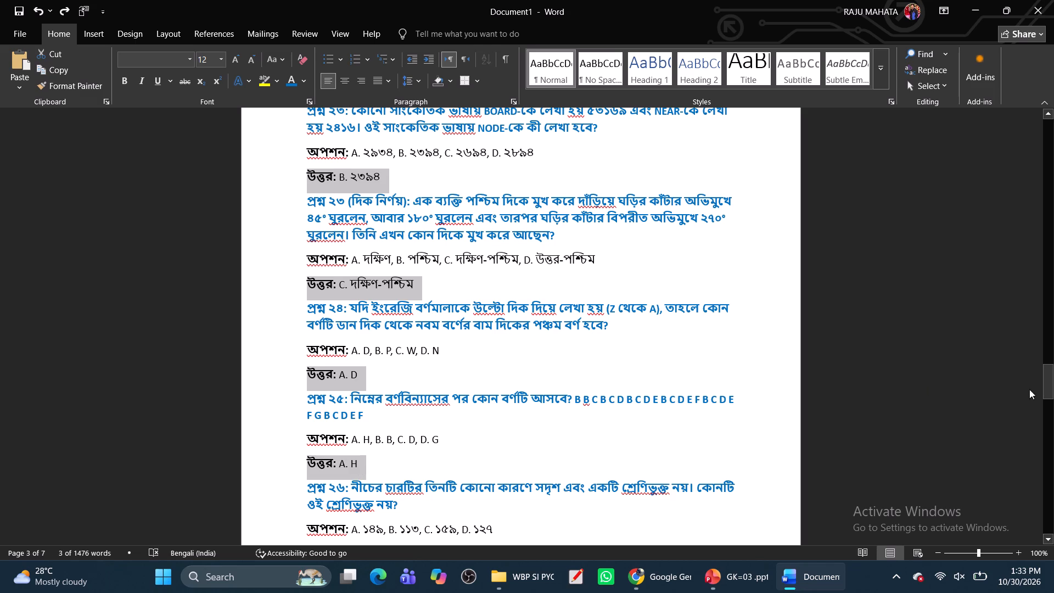
{"action": "left_click_drag", "start_coordinate": [1044, 389], "coordinate": [1053, 422], "text": "ctrl"}
{"action": "left_click", "coordinate": [292, 148], "text": "ctrl"}
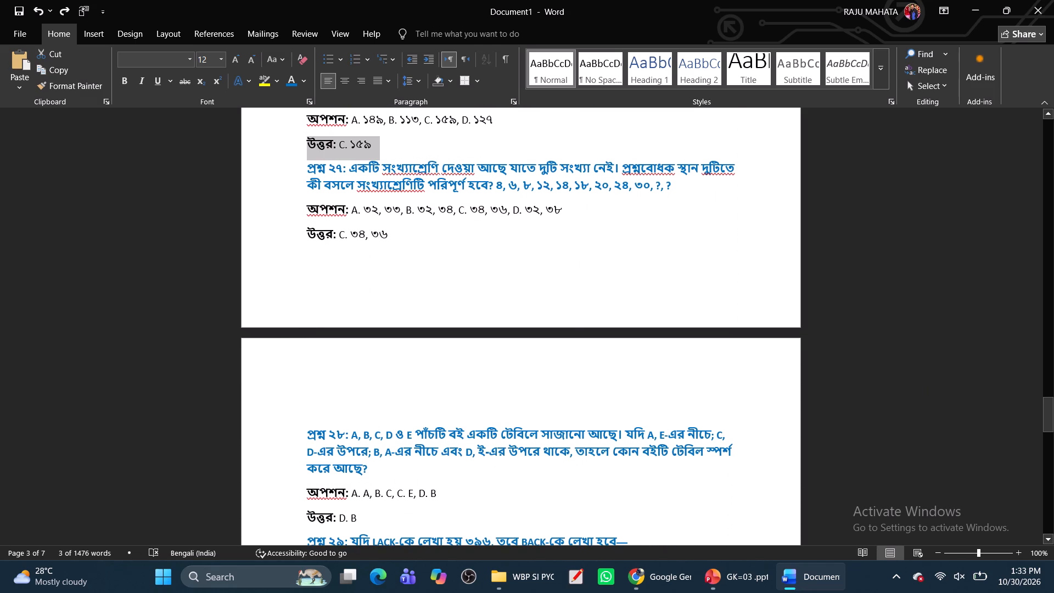
{"action": "left_click", "coordinate": [289, 239], "text": "ctrl"}
{"action": "left_click", "coordinate": [285, 517], "text": "ctrl"}
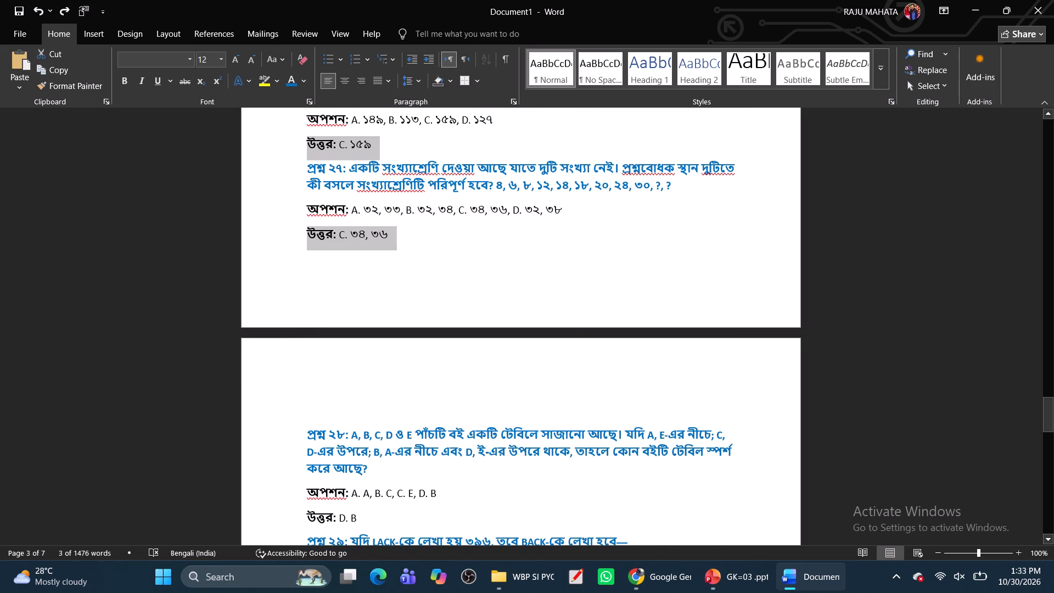
Add the remaining উত্তর lines, from প্রশ্ন ২৯ through প্রশ্ন ৩৫, to the selection.
{"action": "left_click_drag", "start_coordinate": [1045, 418], "coordinate": [1050, 449], "text": "ctrl"}
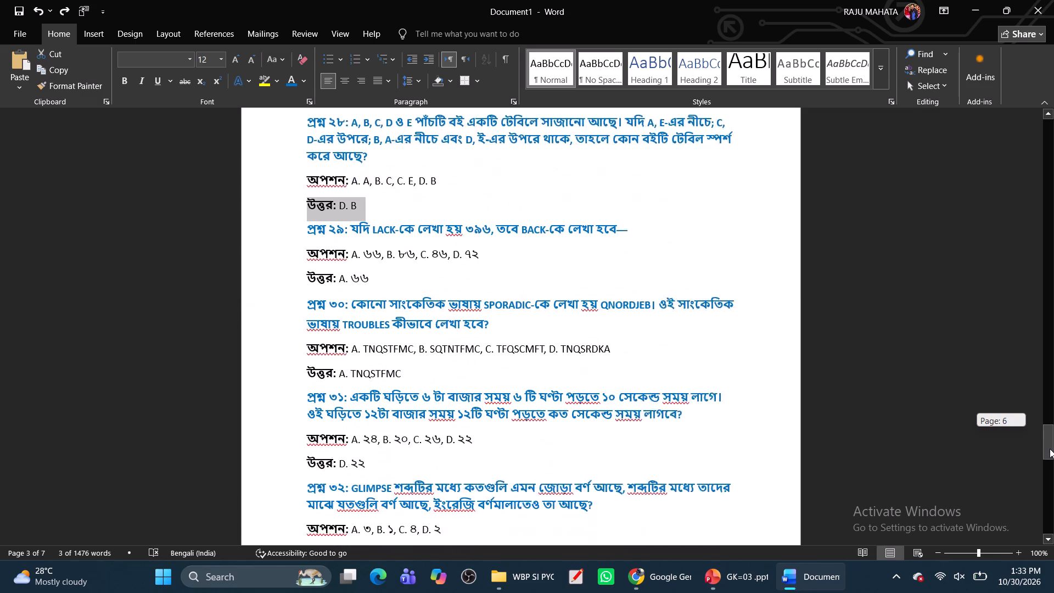
{"action": "left_click_drag", "start_coordinate": [1050, 449], "coordinate": [1051, 454], "text": "ctrl"}
{"action": "left_click", "coordinate": [285, 146], "text": "ctrl"}
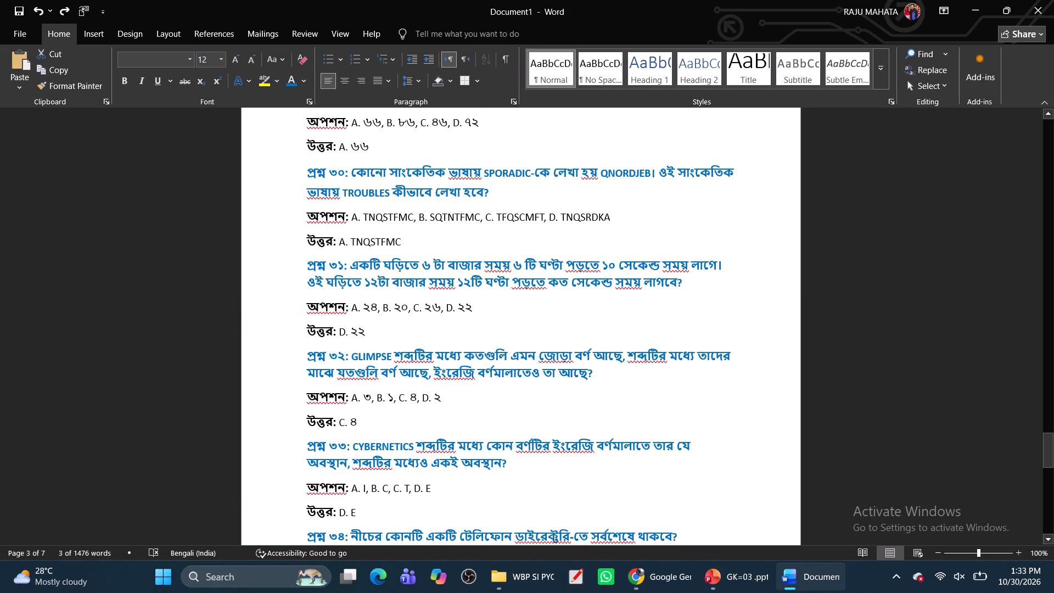
{"action": "left_click", "coordinate": [285, 242], "text": "ctrl"}
{"action": "left_click", "coordinate": [289, 338], "text": "ctrl"}
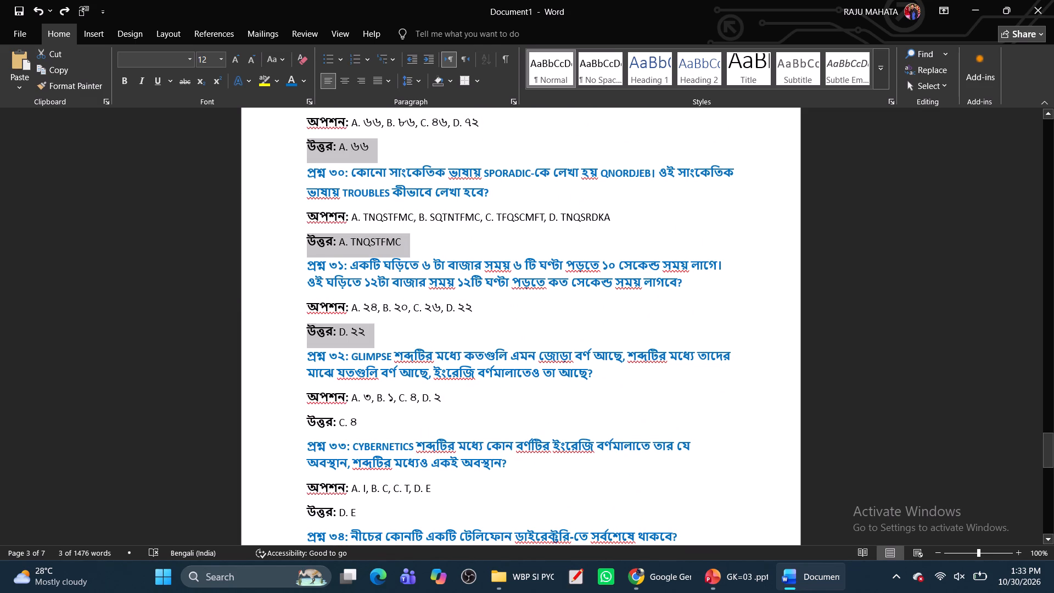
{"action": "left_click", "coordinate": [273, 423], "text": "ctrl"}
{"action": "left_click", "coordinate": [284, 505], "text": "ctrl"}
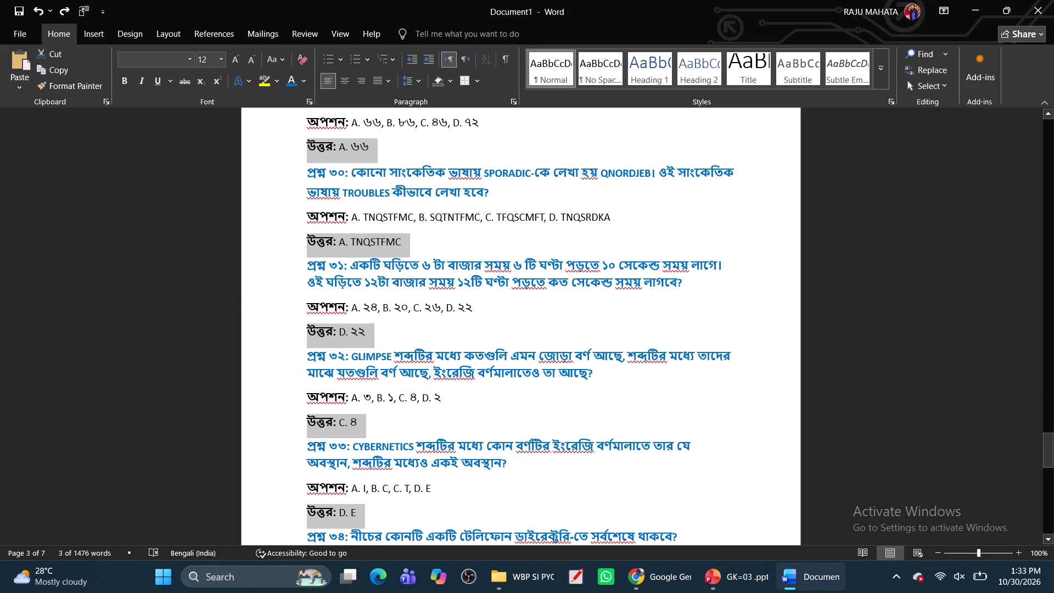
{"action": "left_click_drag", "start_coordinate": [1051, 457], "coordinate": [1052, 488], "text": "ctrl"}
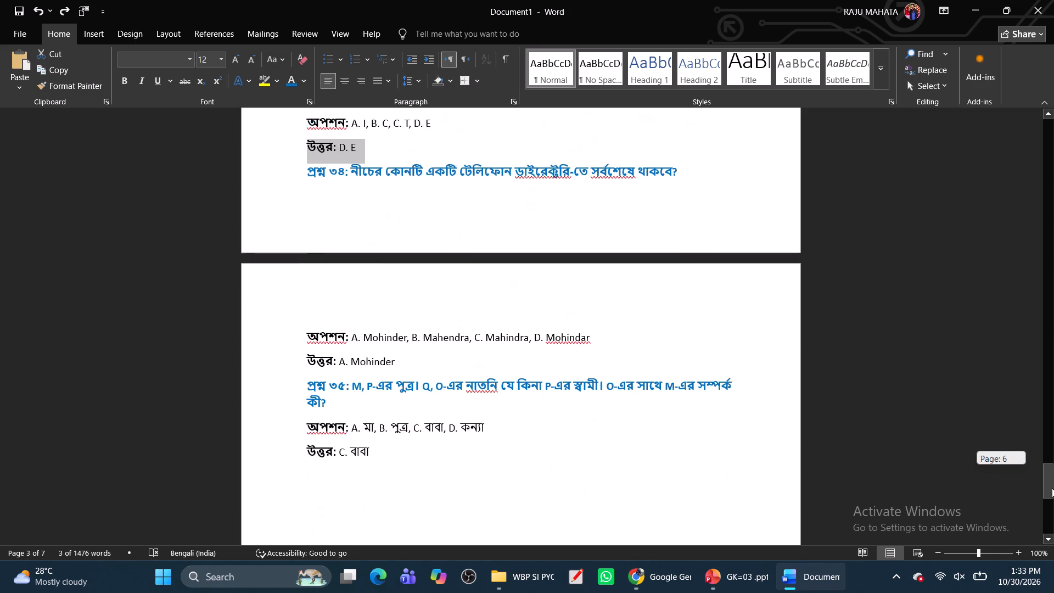
{"action": "left_click_drag", "start_coordinate": [1052, 488], "coordinate": [1053, 493], "text": "ctrl"}
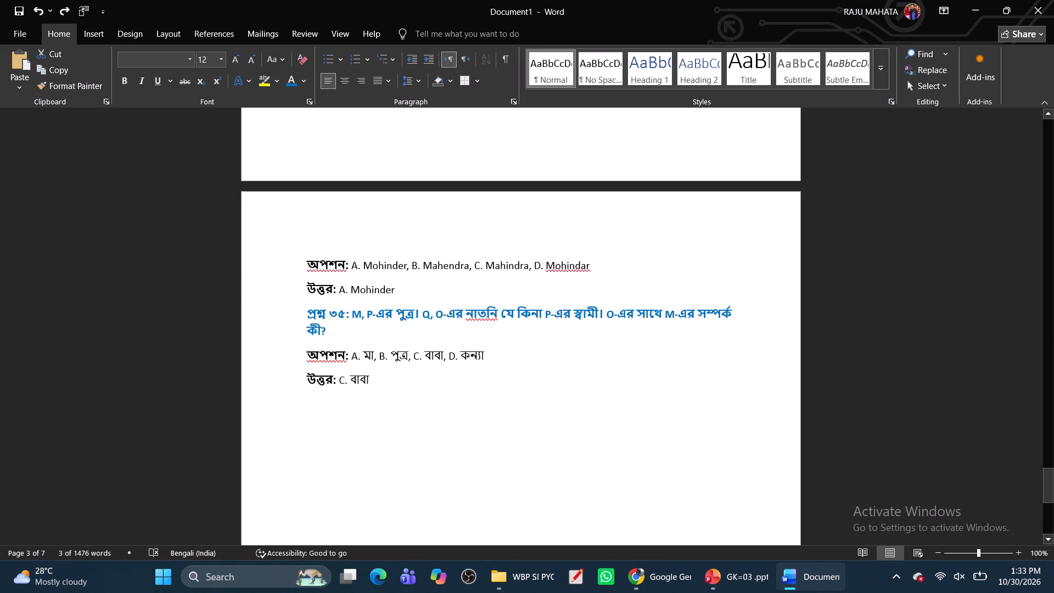
{"action": "left_click", "coordinate": [288, 289], "text": "ctrl"}
{"action": "left_click", "coordinate": [292, 381], "text": "ctrl"}
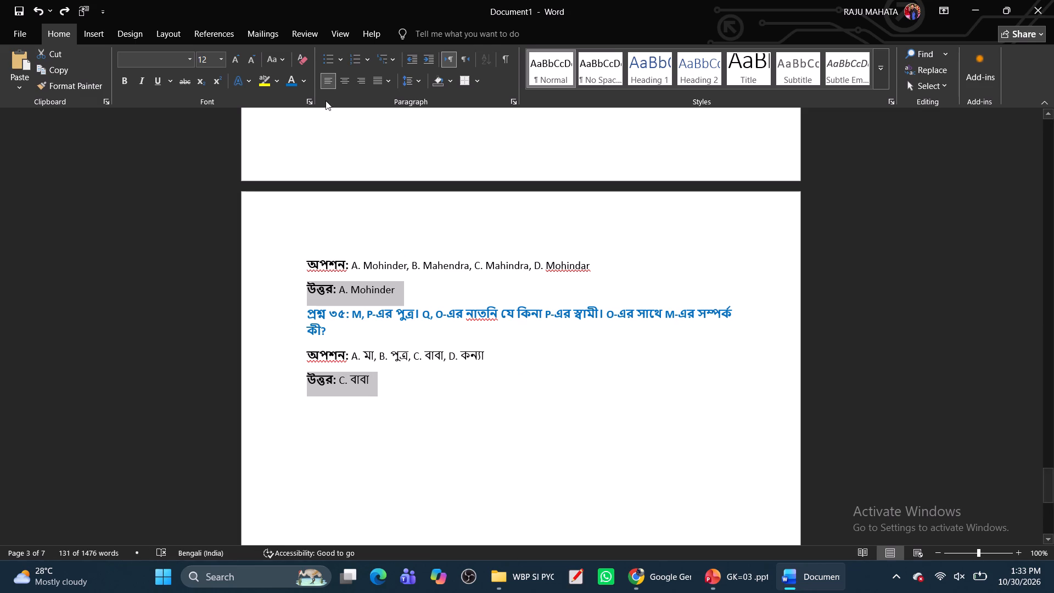
Highlight all the selected lines in yellow.
{"action": "left_click", "coordinate": [279, 81]}
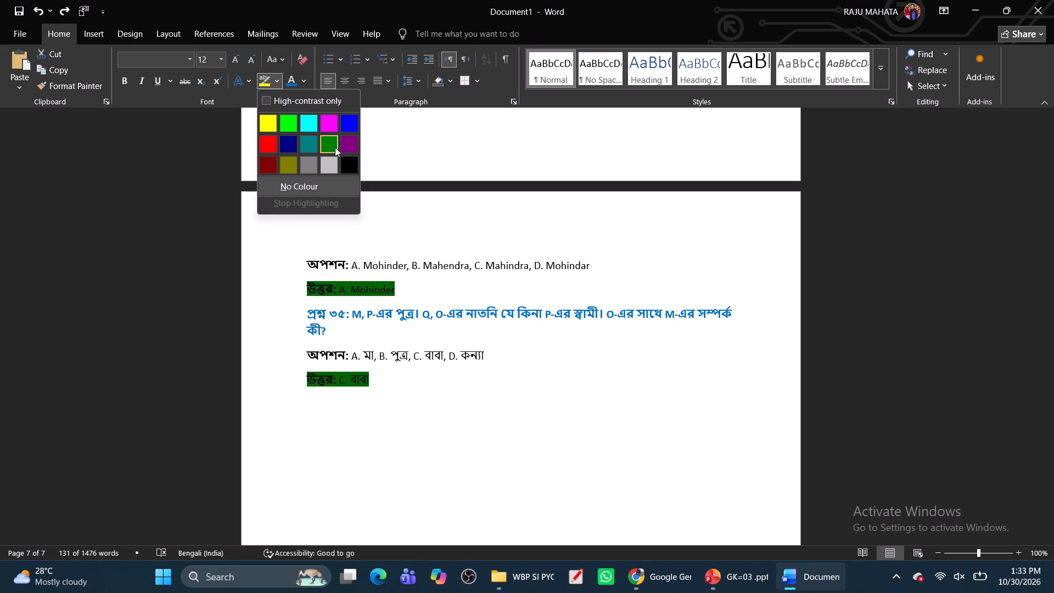
{"action": "left_click", "coordinate": [273, 125]}
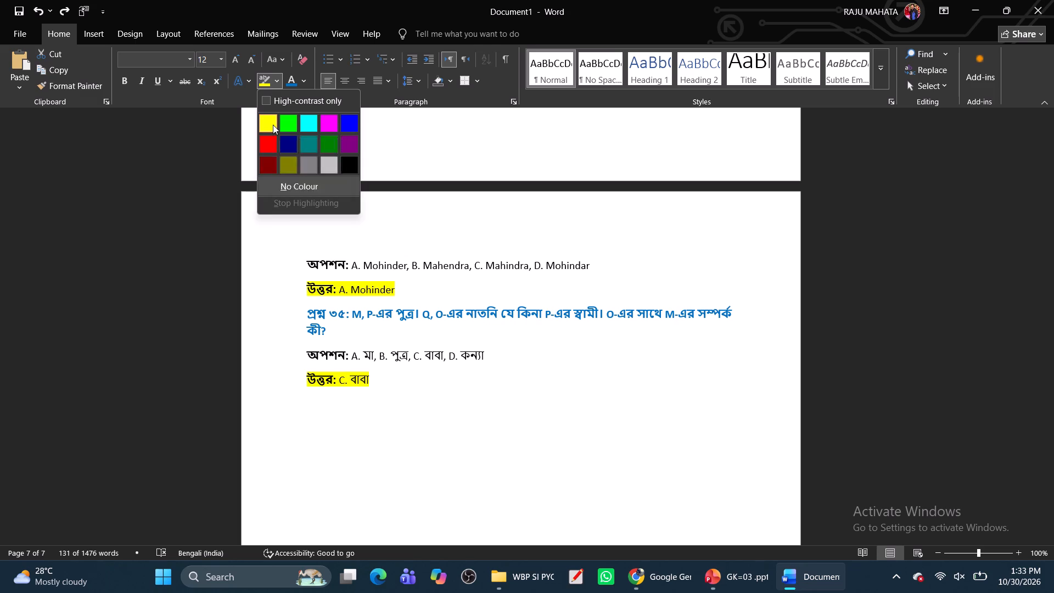
Check the yellow highlighting of the উত্তর lines from প্রশ্ন ০১ through প্রশ্ন ১১.
{"action": "left_click_drag", "start_coordinate": [1049, 489], "coordinate": [1049, 480]}
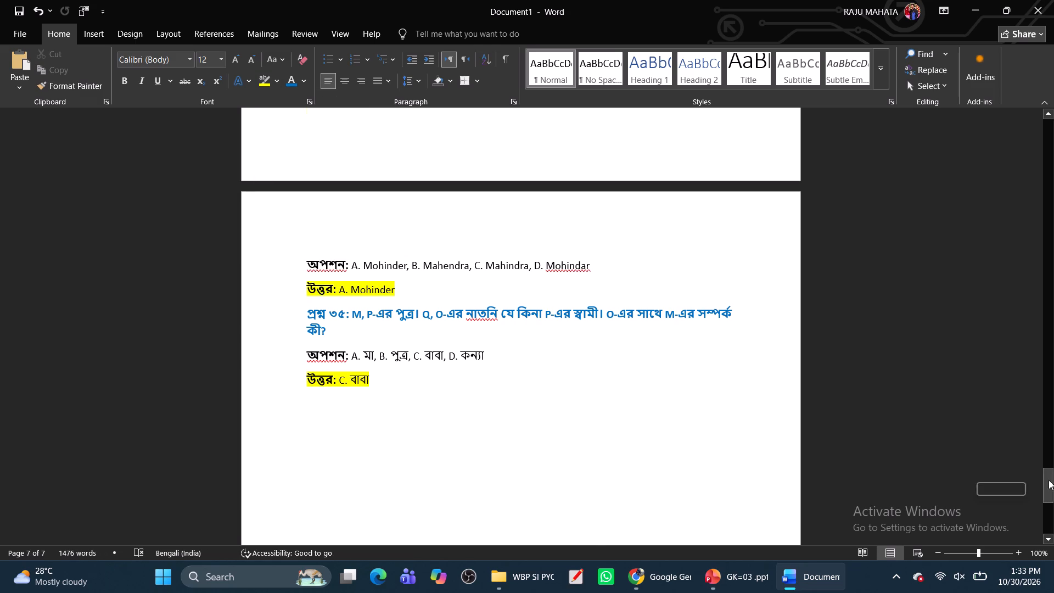
{"action": "left_click_drag", "start_coordinate": [1049, 480], "coordinate": [1046, 129]}
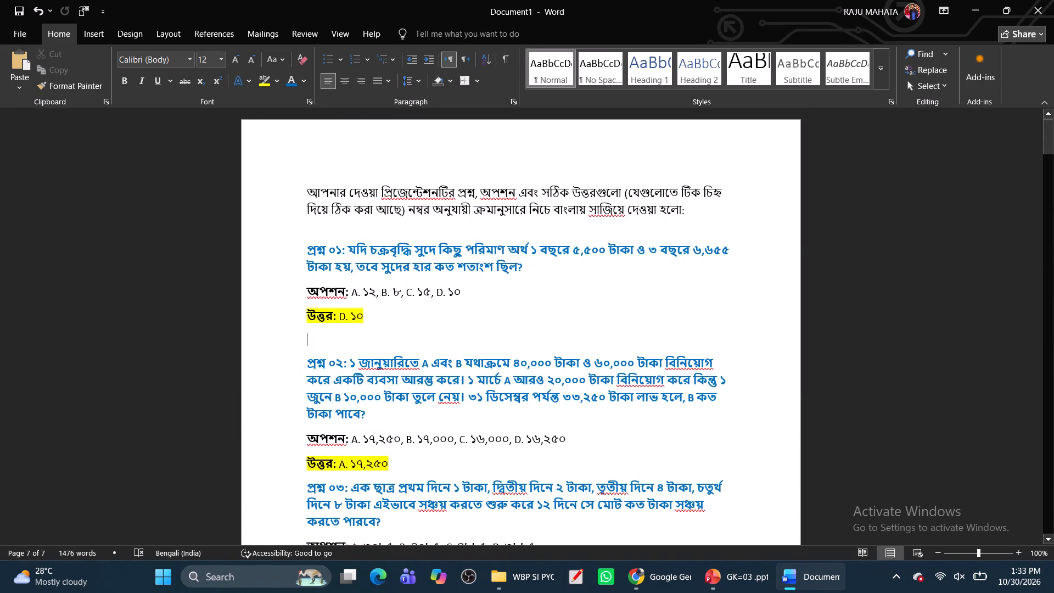
{"action": "scroll", "coordinate": [401, 377], "scroll_direction": "down", "scroll_amount": 7}
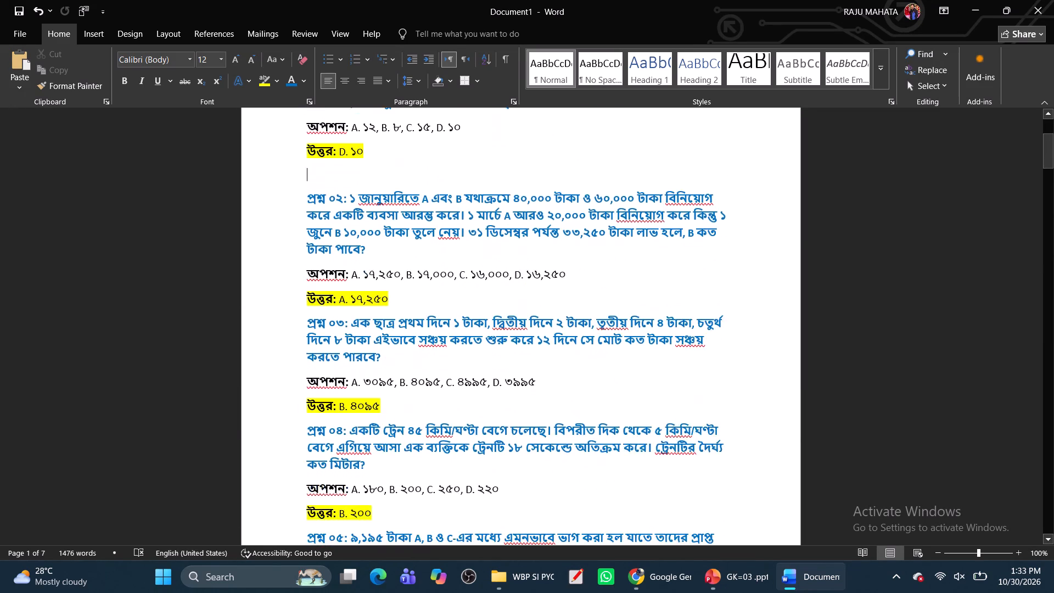
{"action": "scroll", "coordinate": [401, 377], "scroll_direction": "down", "scroll_amount": 19}
{"action": "scroll", "coordinate": [405, 376], "scroll_direction": "down", "scroll_amount": 4}
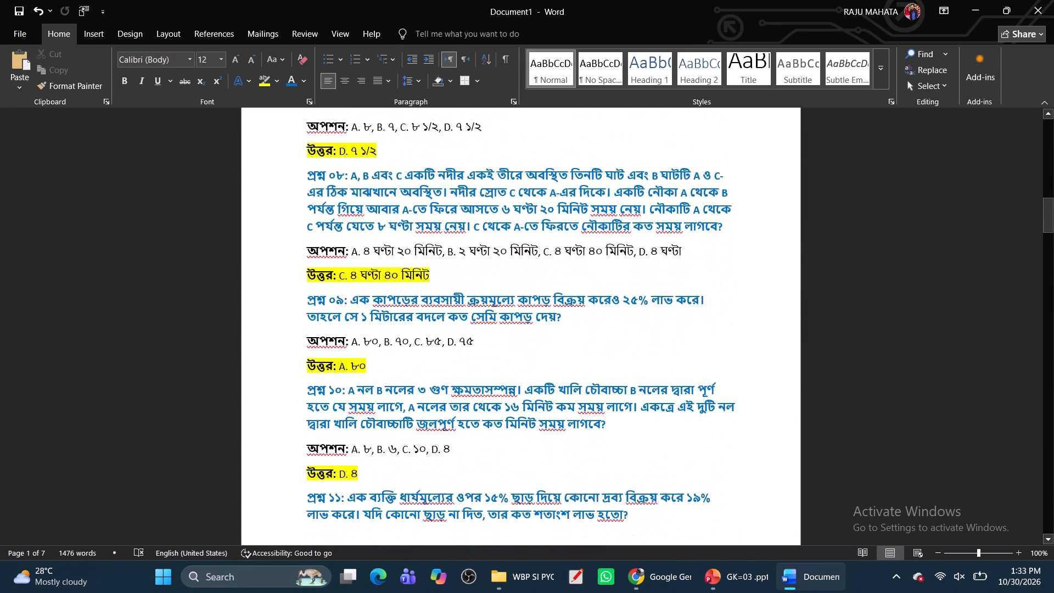
{"action": "scroll", "coordinate": [405, 376], "scroll_direction": "down", "scroll_amount": 10}
{"action": "scroll", "coordinate": [405, 376], "scroll_direction": "up", "scroll_amount": 2}
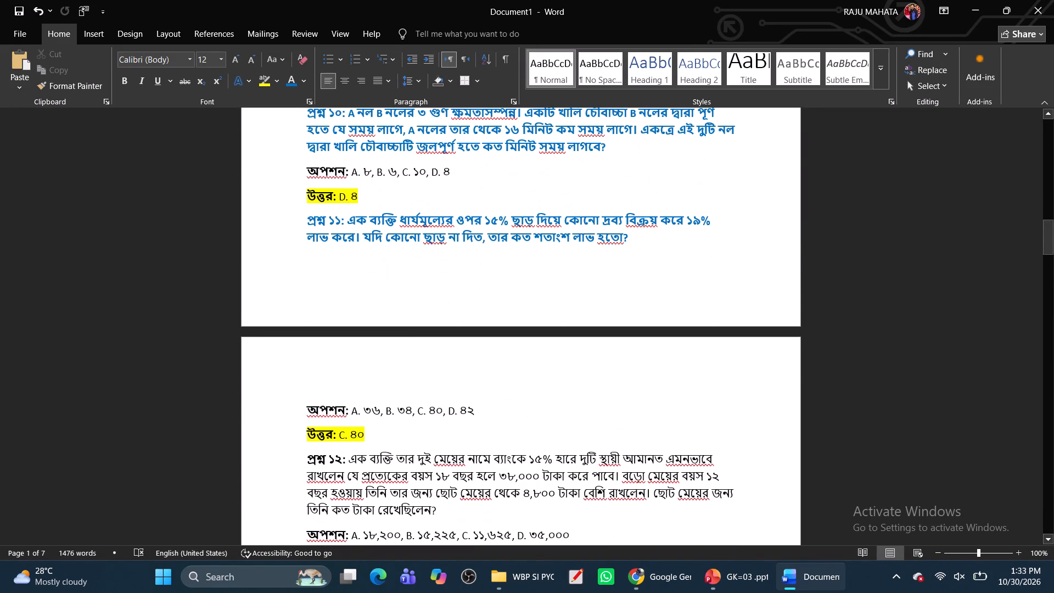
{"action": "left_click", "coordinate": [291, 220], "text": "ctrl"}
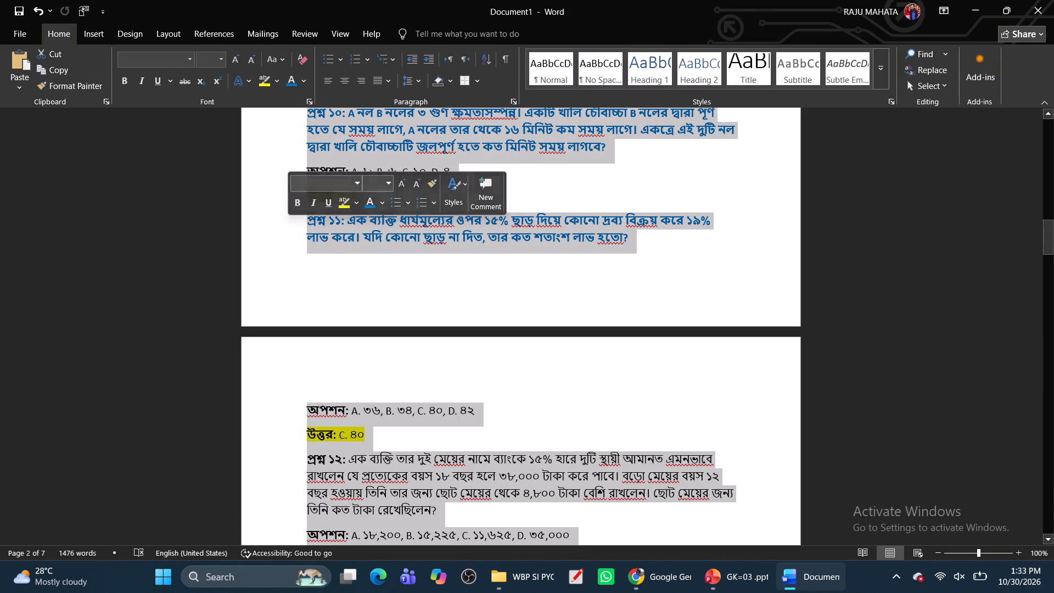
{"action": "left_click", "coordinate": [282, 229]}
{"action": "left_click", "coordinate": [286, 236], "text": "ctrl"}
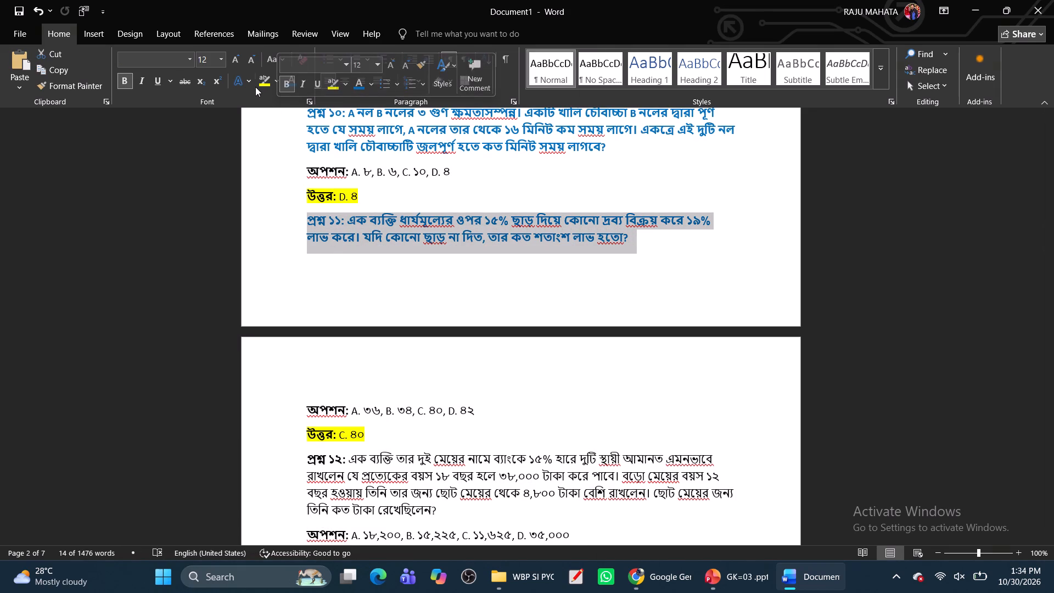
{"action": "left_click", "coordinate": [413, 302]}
Review the first three pages for উত্তর lines without highlighting and other lines highlighted by mistake, up to প্রশ্ন ১৭.
{"action": "scroll", "coordinate": [414, 307], "scroll_direction": "down", "scroll_amount": 7}
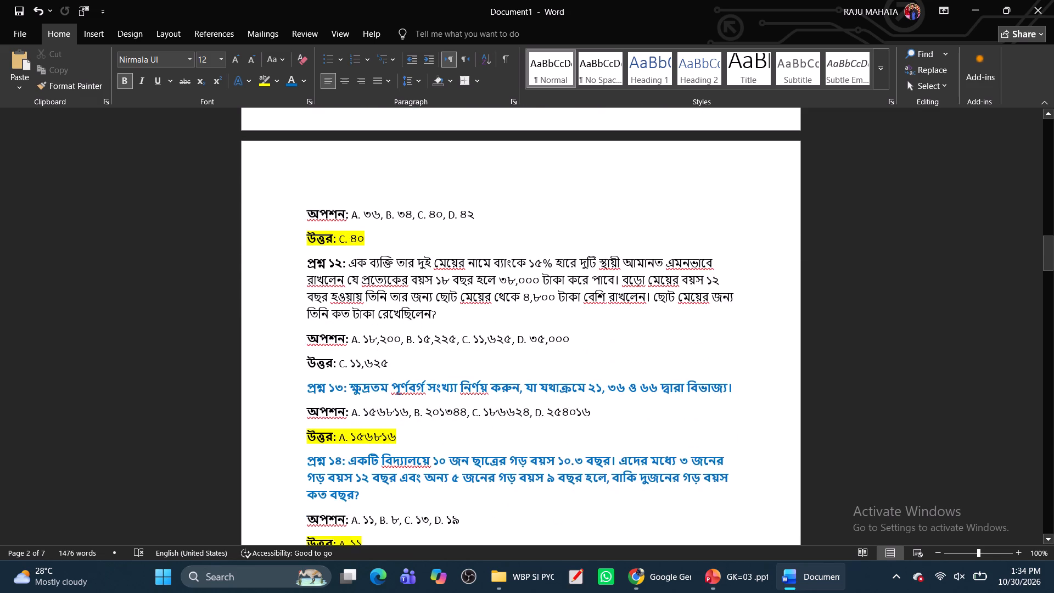
{"action": "scroll", "coordinate": [414, 307], "scroll_direction": "down", "scroll_amount": 6}
{"action": "scroll", "coordinate": [414, 307], "scroll_direction": "up", "scroll_amount": 19}
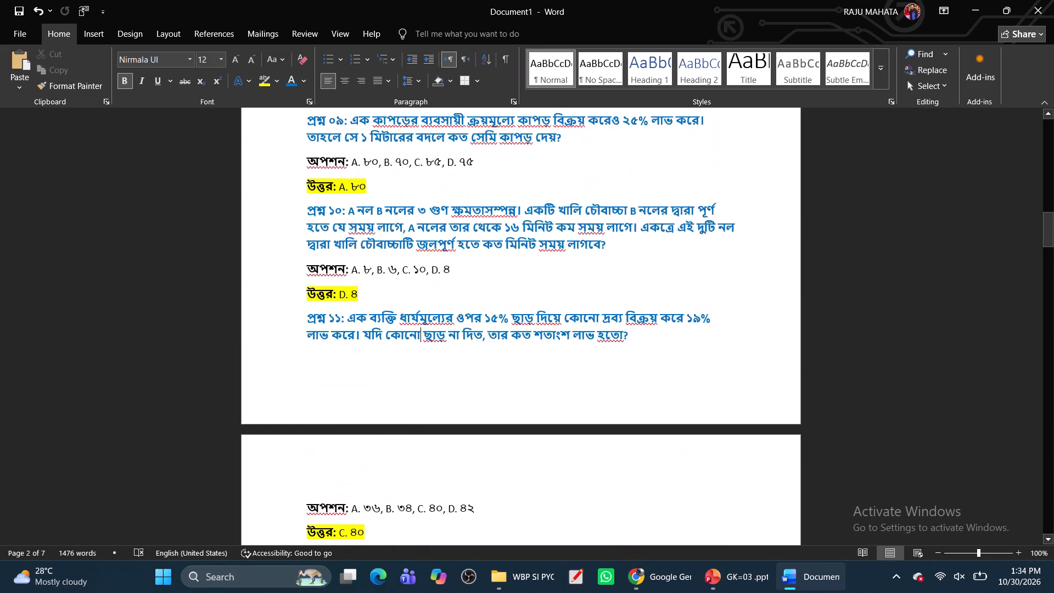
{"action": "scroll", "coordinate": [414, 307], "scroll_direction": "up", "scroll_amount": 19}
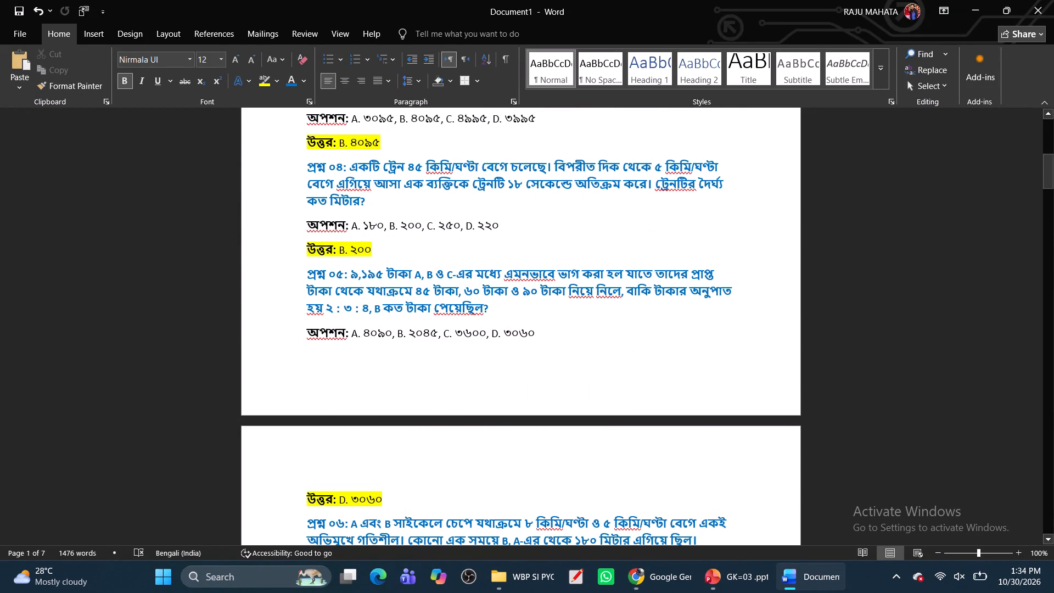
{"action": "scroll", "coordinate": [346, 342], "scroll_direction": "down", "scroll_amount": 20}
{"action": "scroll", "coordinate": [346, 342], "scroll_direction": "down", "scroll_amount": 4}
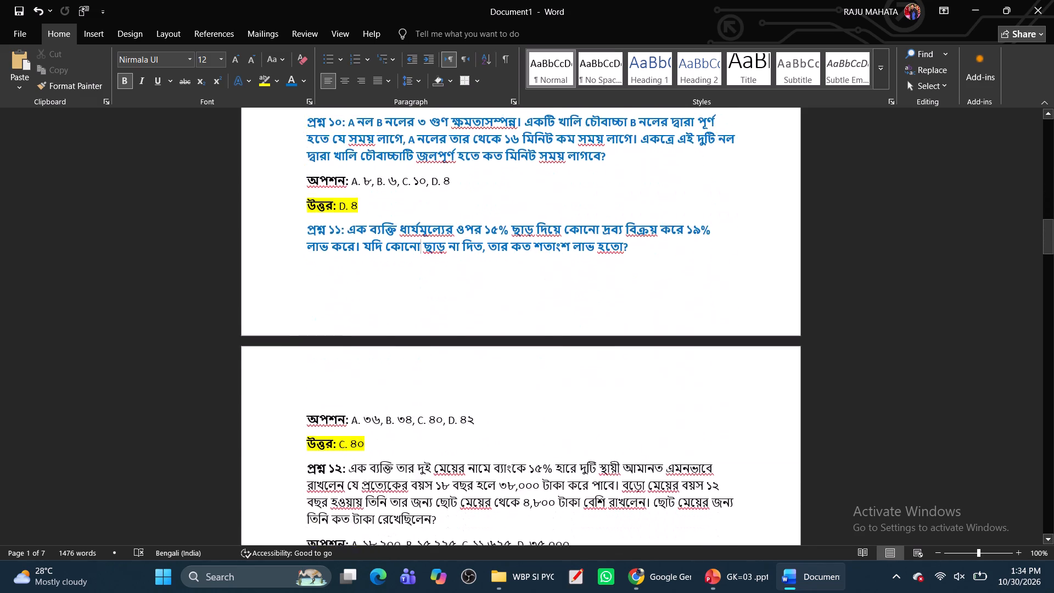
{"action": "scroll", "coordinate": [365, 360], "scroll_direction": "down", "scroll_amount": 19}
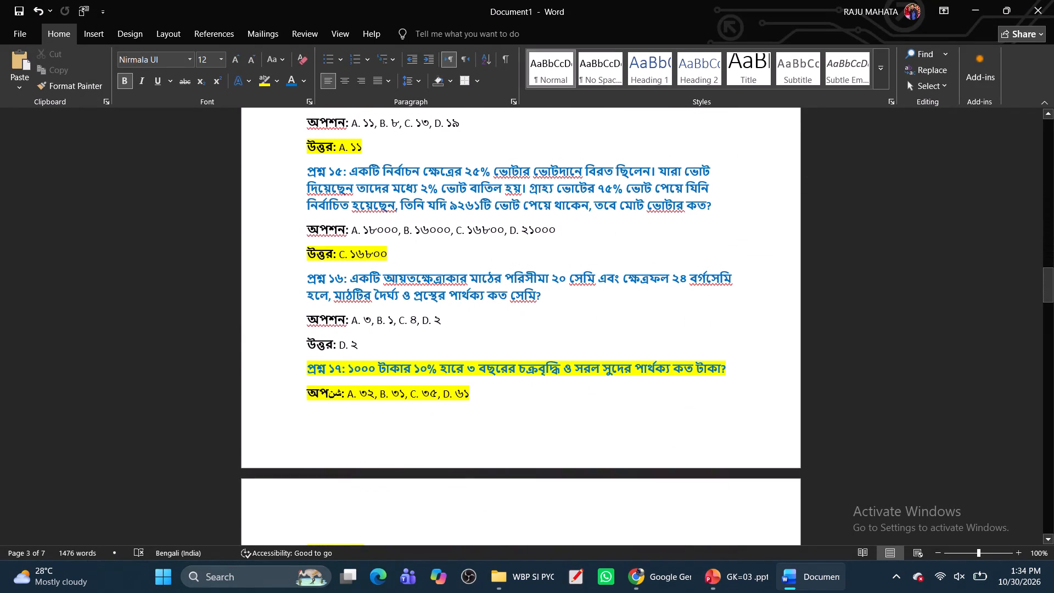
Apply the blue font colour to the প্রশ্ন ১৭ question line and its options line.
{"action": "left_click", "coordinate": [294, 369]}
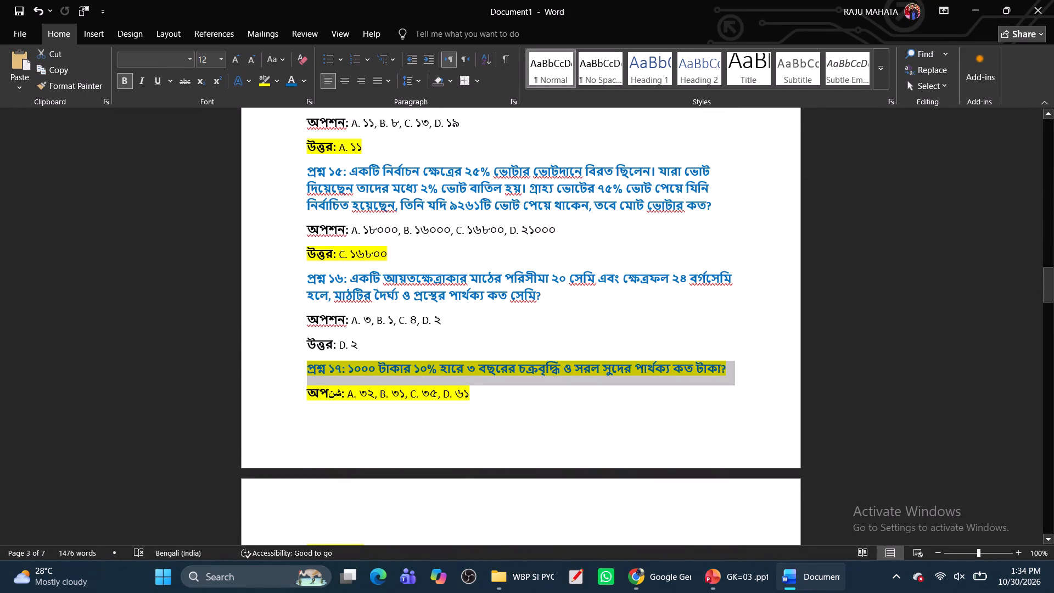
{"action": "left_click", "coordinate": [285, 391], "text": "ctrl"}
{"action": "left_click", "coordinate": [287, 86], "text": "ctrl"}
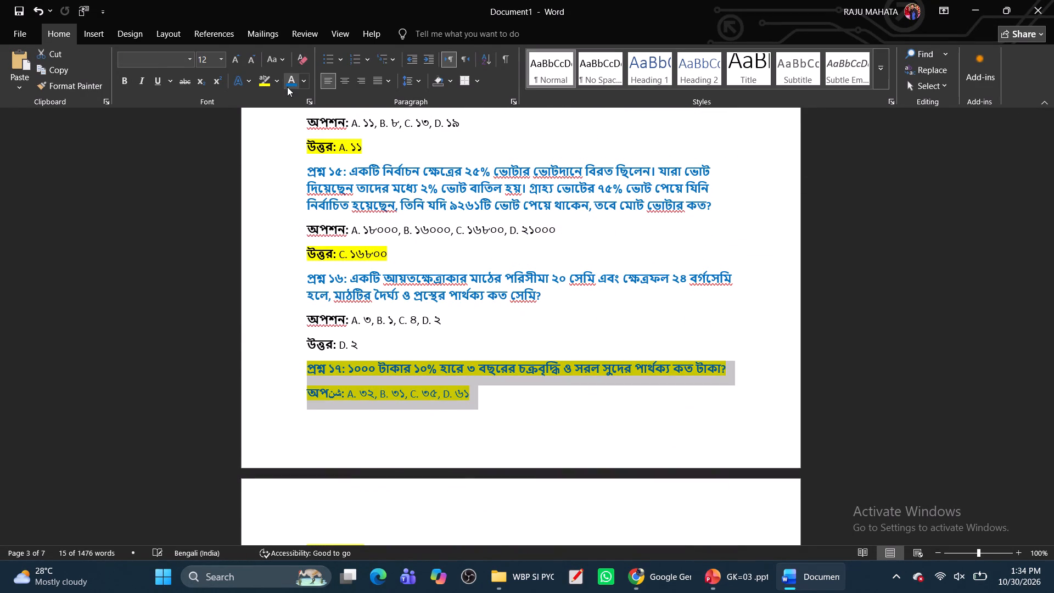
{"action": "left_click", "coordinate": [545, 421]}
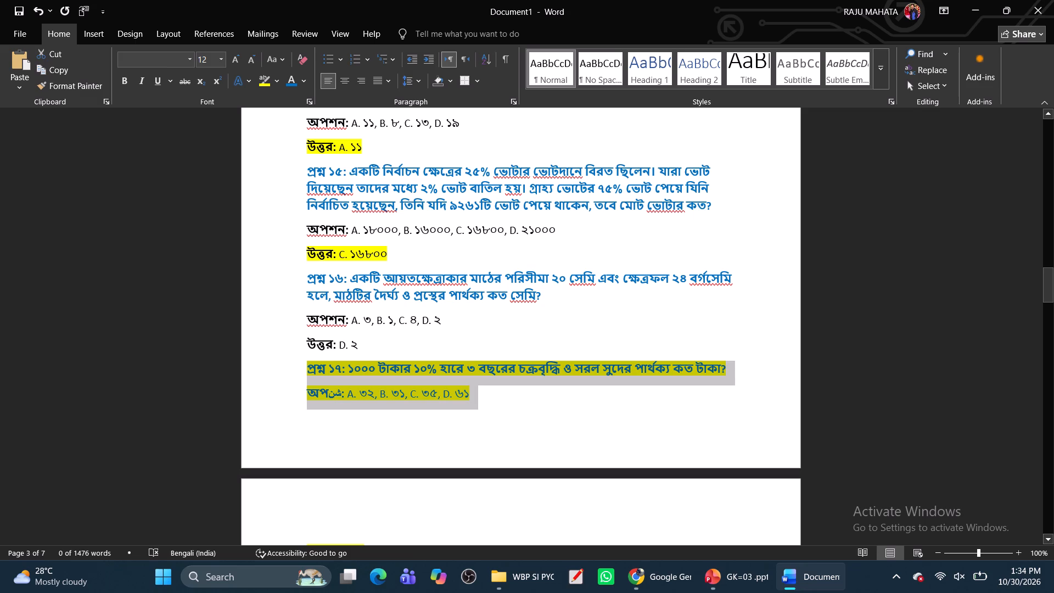
Remove the yellow highlighting from the প্রশ্ন ১৭ question line and its options line.
{"action": "left_click", "coordinate": [279, 373]}
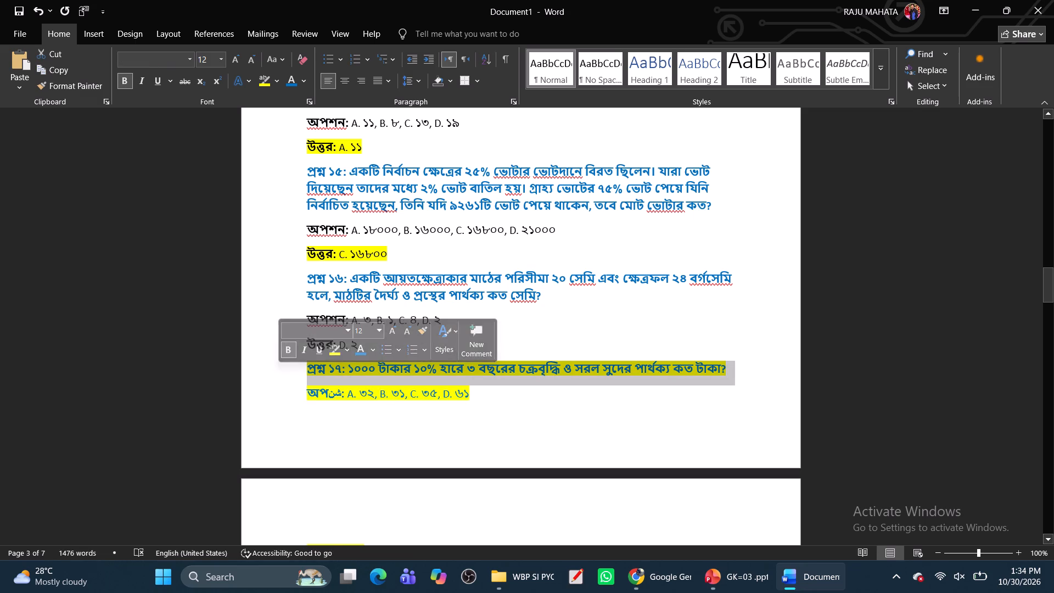
{"action": "left_click", "coordinate": [279, 394], "text": "ctrl"}
{"action": "left_click", "coordinate": [263, 82], "text": "ctrl"}
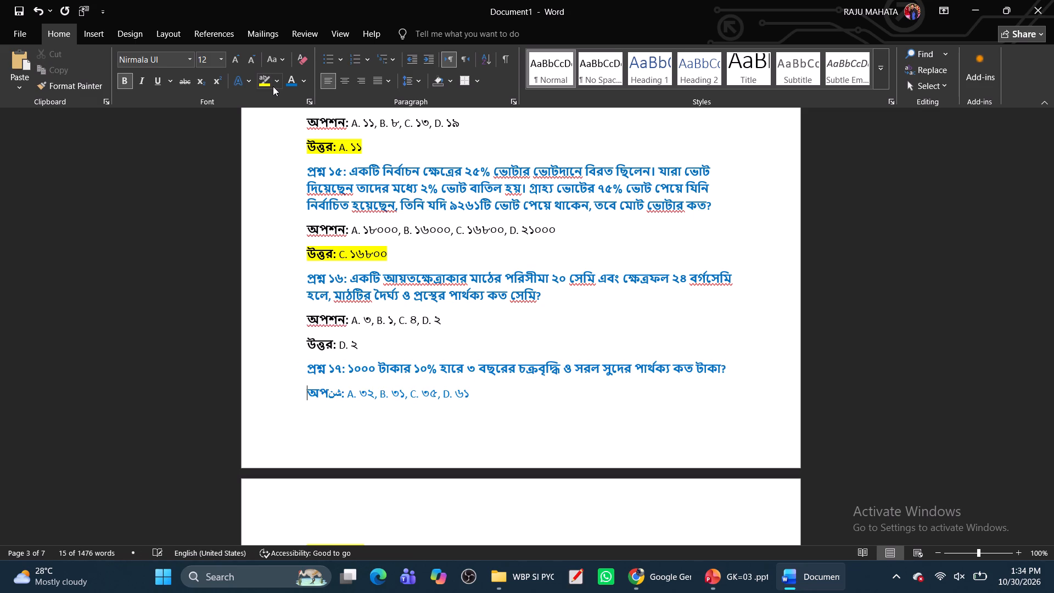
Delete the garbled label at the start of the প্রশ্ন ১৭ options line, keeping options A to D.
{"action": "left_click_drag", "start_coordinate": [304, 394], "coordinate": [386, 398]}
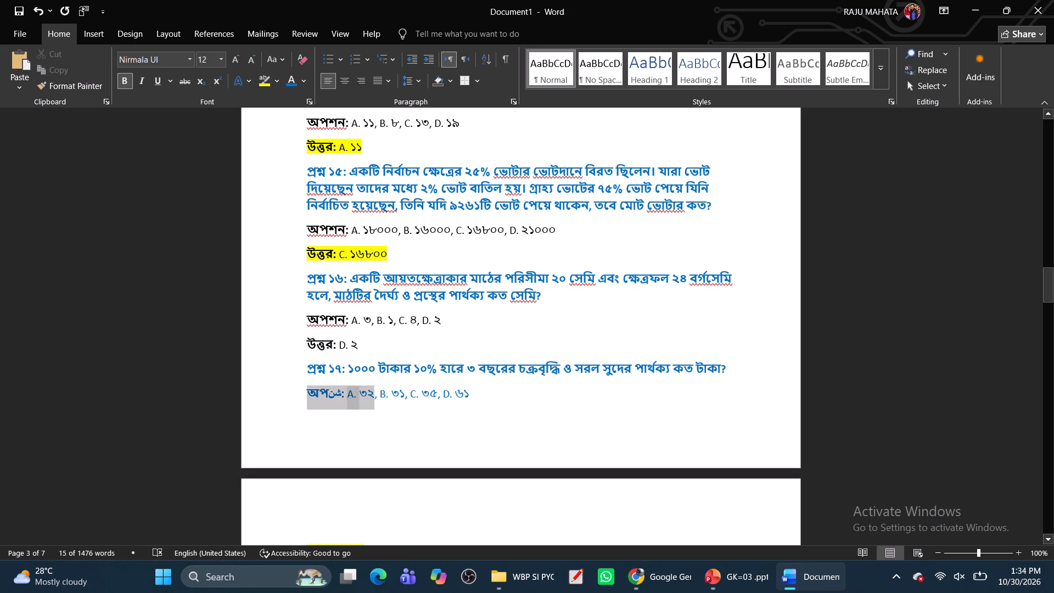
{"action": "left_click_drag", "start_coordinate": [386, 398], "coordinate": [480, 403]}
{"action": "left_click", "coordinate": [324, 388]}
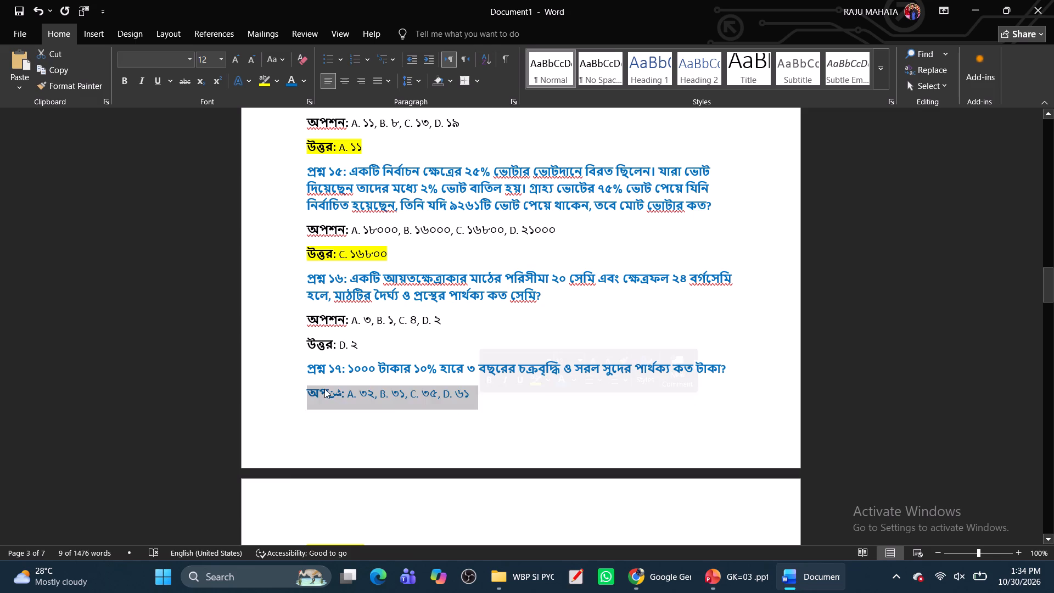
{"action": "key", "text": "BackSpace"}
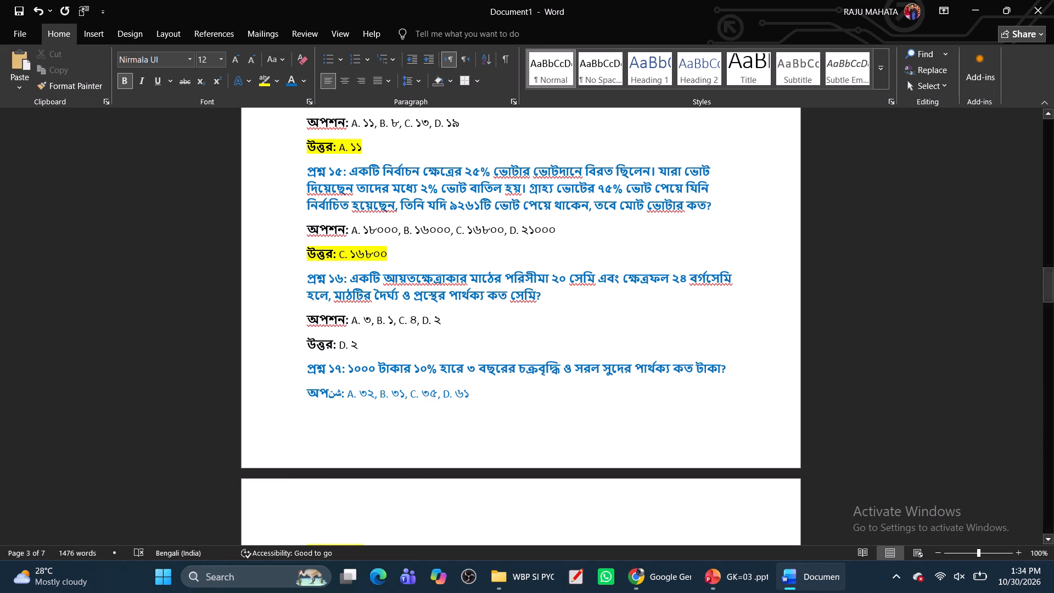
{"action": "key", "text": "BackSpace"}
{"action": "key", "text": "BackSpace"}
{"action": "key", "text": "Right"}
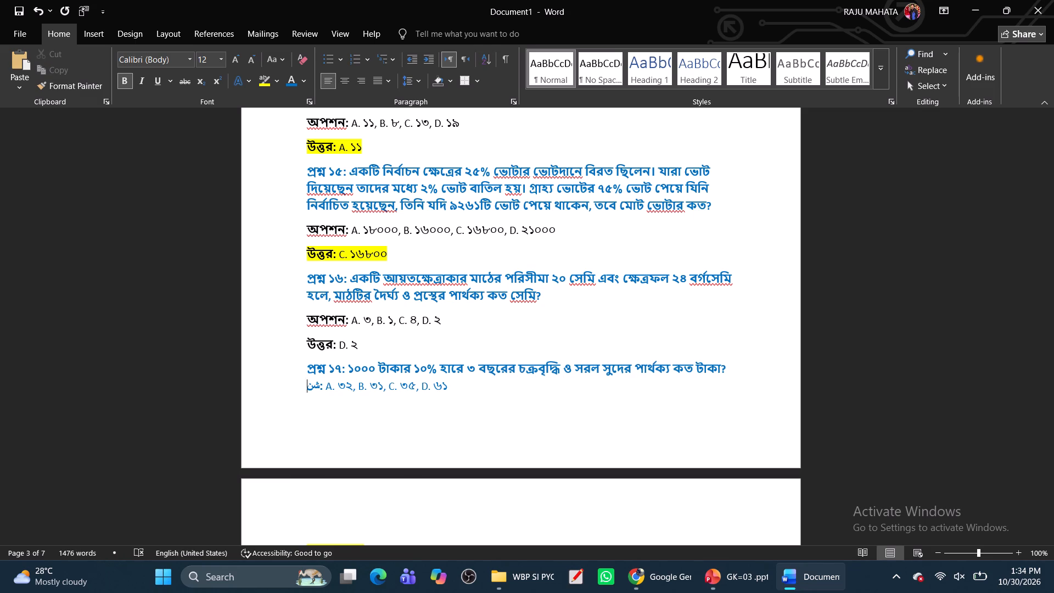
{"action": "key", "text": "Right"}
{"action": "key", "text": "Right"}
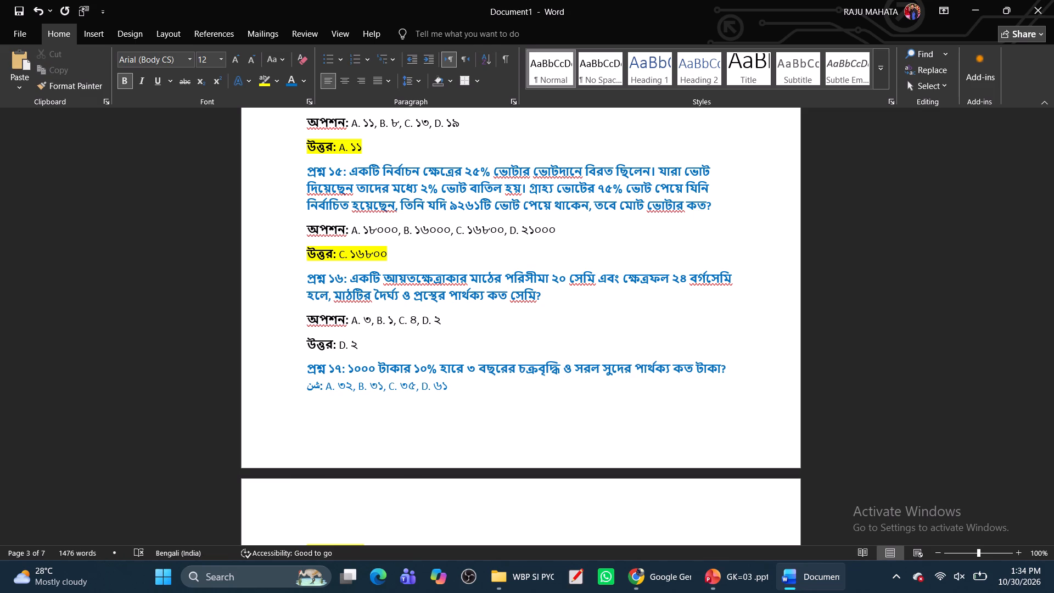
{"action": "key", "text": "BackSpace"}
{"action": "key", "text": "BackSpace"}
{"action": "key", "text": "BackSpace"}
{"action": "key", "text": "BackSpace"}
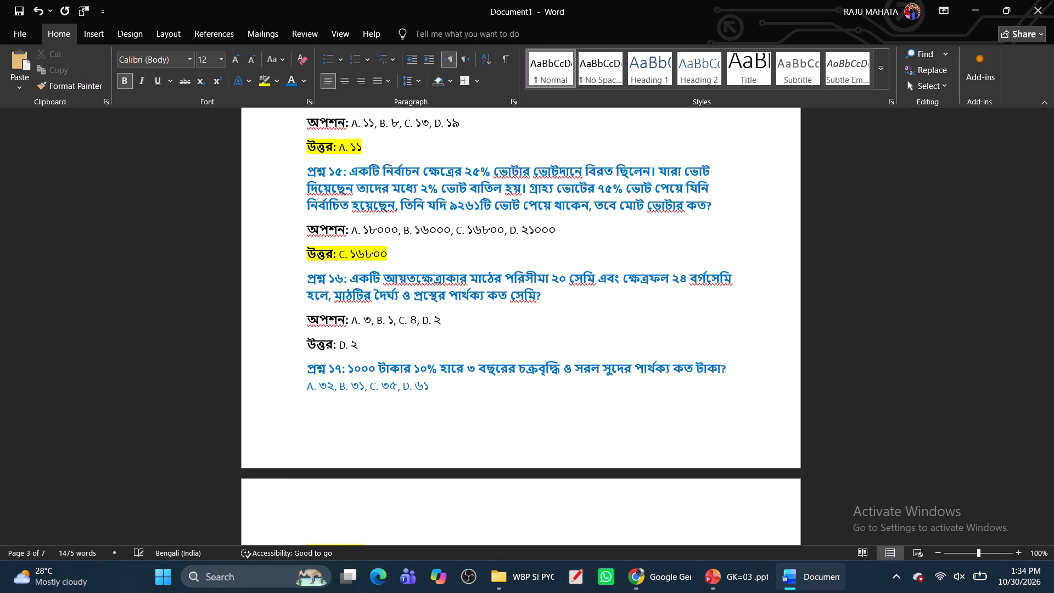
Copy the অপশন: label from প্রশ্ন ১৬ to the start of the প্রশ্ন ১৭ options, followed by a space.
{"action": "left_click_drag", "start_coordinate": [307, 321], "coordinate": [350, 321]}
{"action": "key", "text": "ctrl+c"}
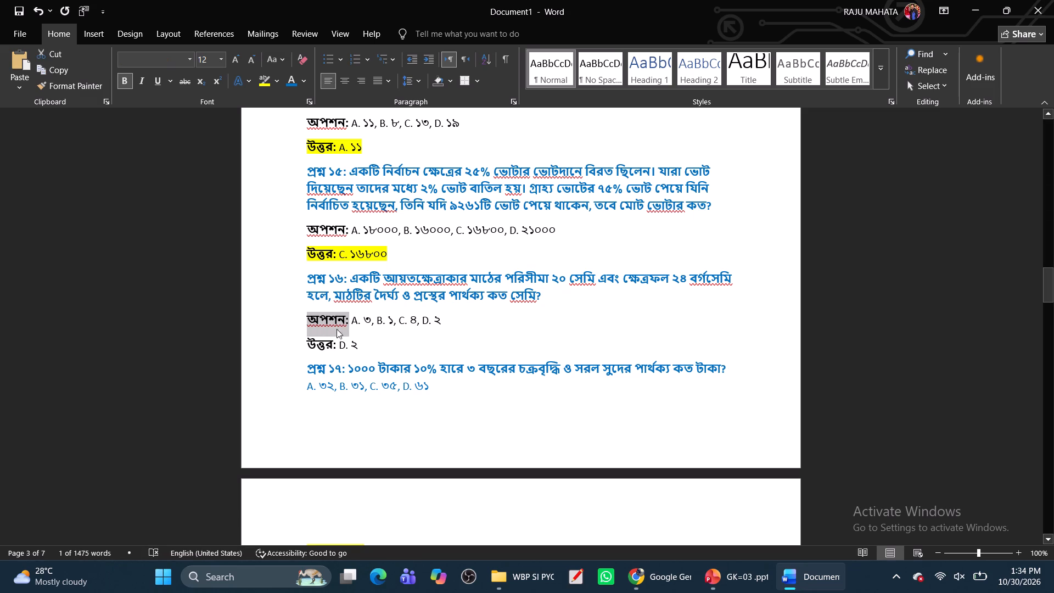
{"action": "left_click", "coordinate": [307, 392]}
{"action": "key", "text": "ctrl+v"}
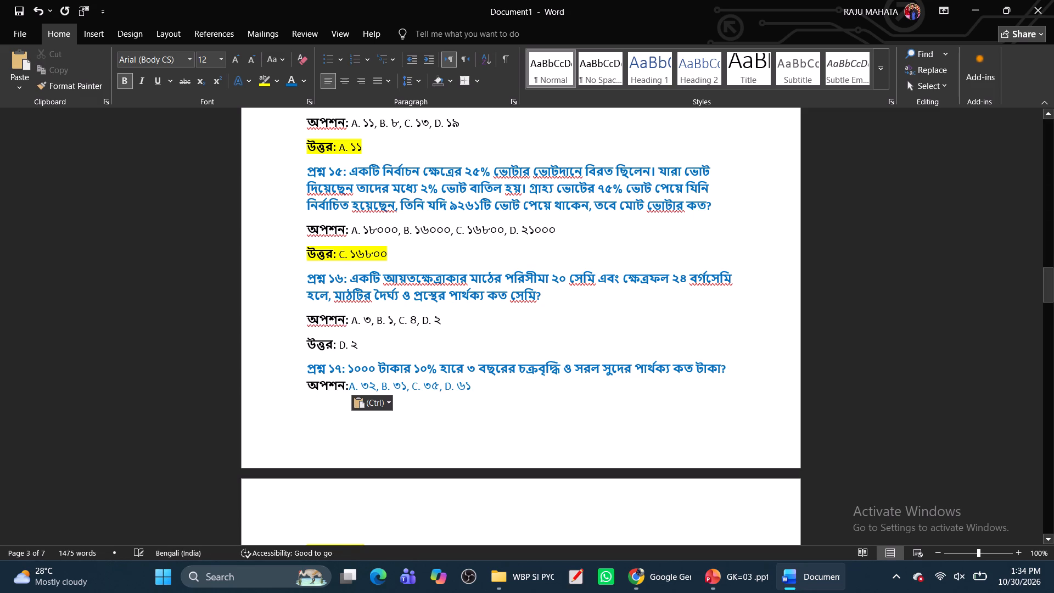
{"action": "key", "text": "space"}
Set the font colour of the প্রশ্ন ১৭ options A to D to black.
{"action": "left_click_drag", "start_coordinate": [478, 391], "coordinate": [476, 391]}
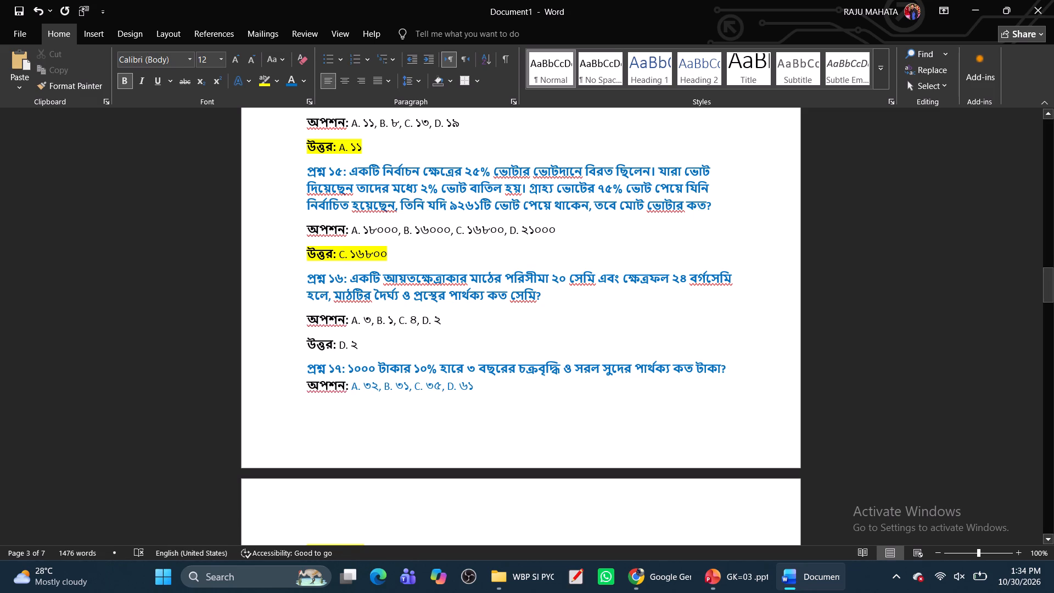
{"action": "left_click_drag", "start_coordinate": [476, 391], "coordinate": [353, 389]}
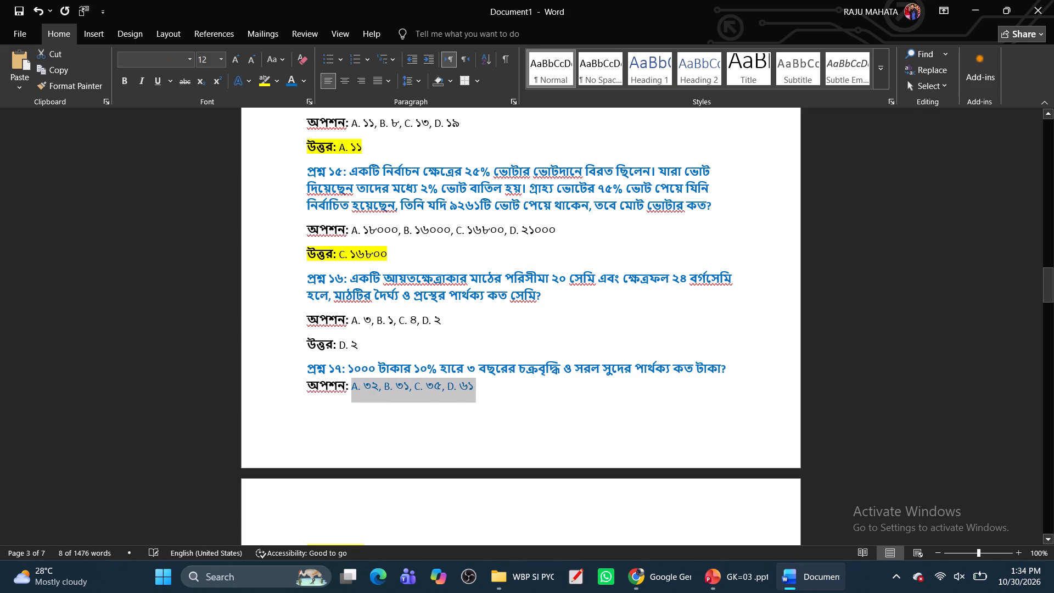
{"action": "left_click", "coordinate": [302, 81]}
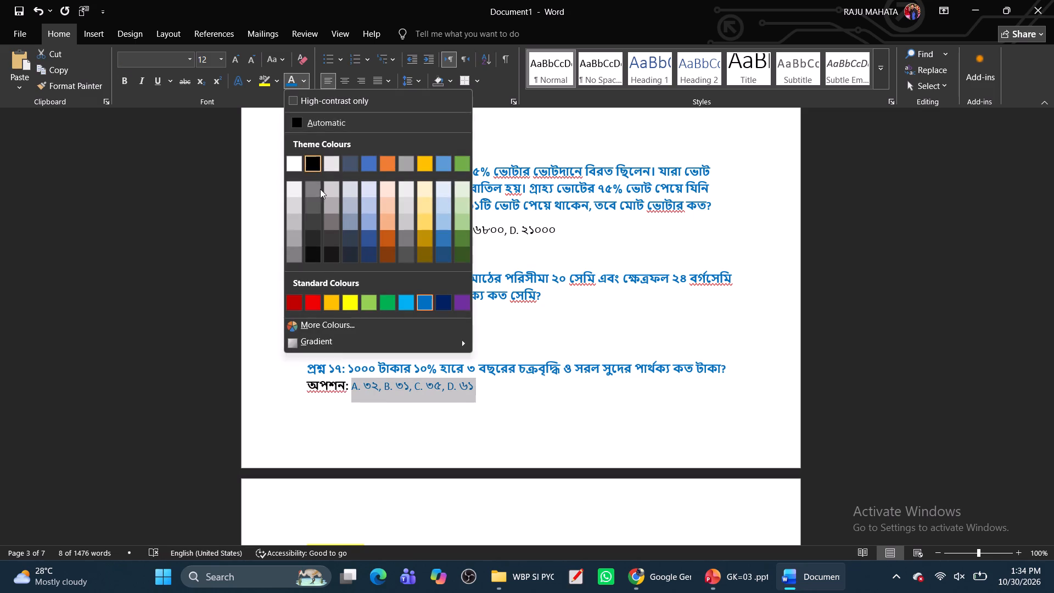
{"action": "left_click", "coordinate": [315, 165]}
{"action": "left_click", "coordinate": [547, 442]}
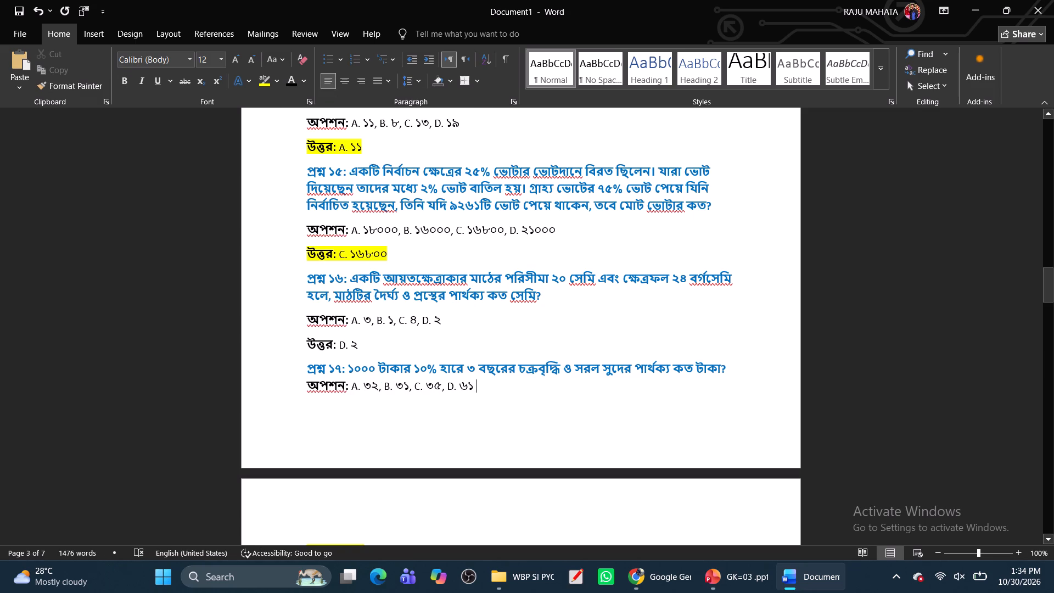
Highlight the উত্তর line of প্রশ্ন ১৬ in yellow.
{"action": "left_click_drag", "start_coordinate": [363, 345], "coordinate": [293, 349]}
{"action": "left_click", "coordinate": [347, 325]}
{"action": "left_click", "coordinate": [485, 355]}
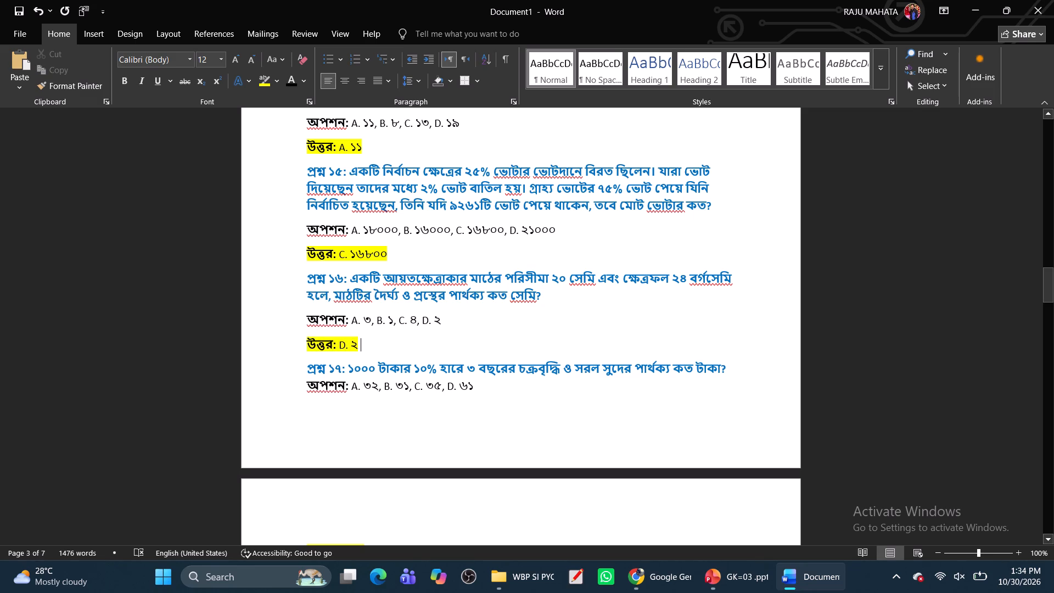
Review the highlighting and question formatting from প্রশ্ন ১৪ through প্রশ্ন ২৩.
{"action": "scroll", "coordinate": [503, 408], "scroll_direction": "down", "scroll_amount": 9}
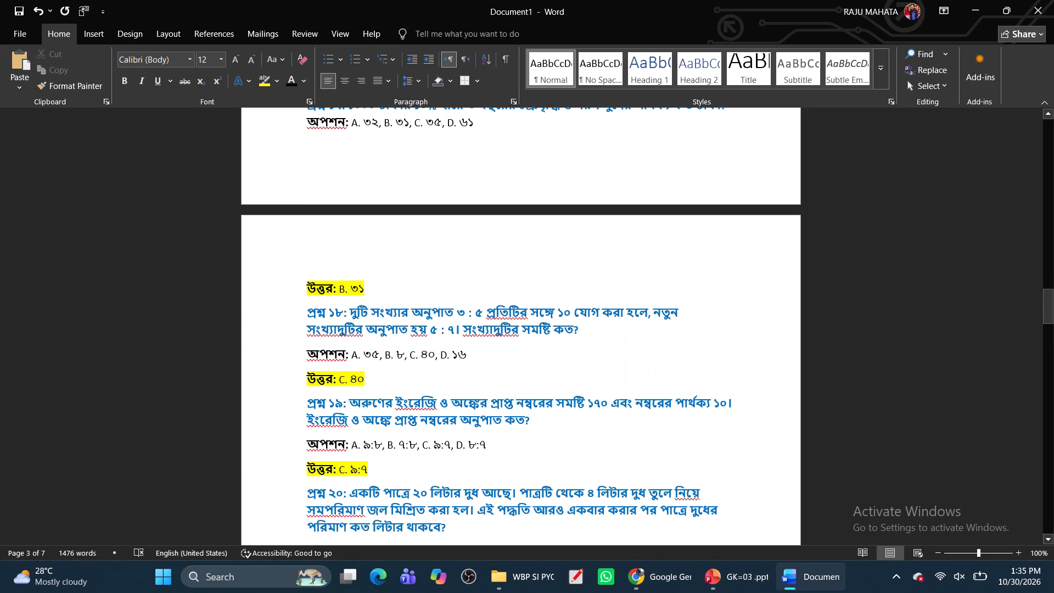
{"action": "scroll", "coordinate": [500, 413], "scroll_direction": "up", "scroll_amount": 15}
{"action": "scroll", "coordinate": [500, 413], "scroll_direction": "down", "scroll_amount": 3}
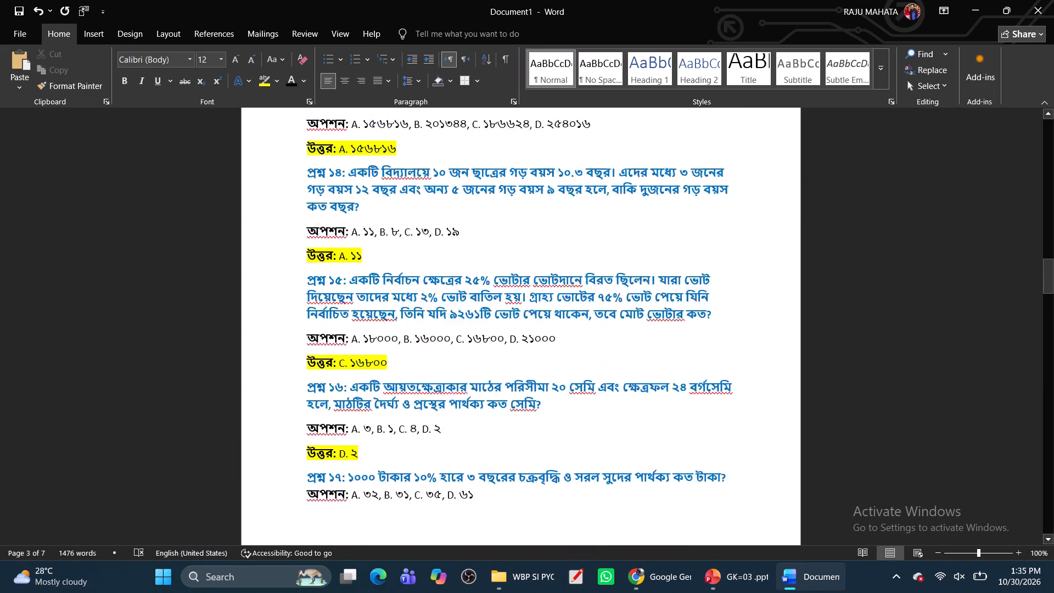
{"action": "scroll", "coordinate": [500, 413], "scroll_direction": "down", "scroll_amount": 20}
{"action": "scroll", "coordinate": [500, 413], "scroll_direction": "down", "scroll_amount": 10}
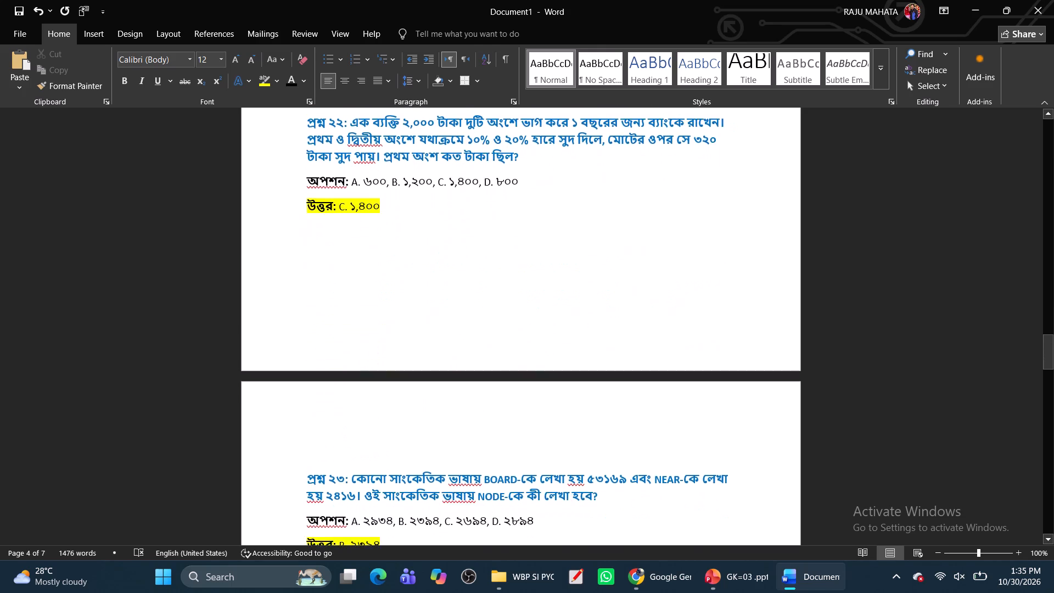
{"action": "scroll", "coordinate": [500, 413], "scroll_direction": "down", "scroll_amount": 14}
Delete the unformatted প্রশ্ন ১২ together with its অপশন and উত্তর lines.
{"action": "scroll", "coordinate": [500, 413], "scroll_direction": "up", "scroll_amount": 20}
{"action": "scroll", "coordinate": [500, 413], "scroll_direction": "up", "scroll_amount": 1}
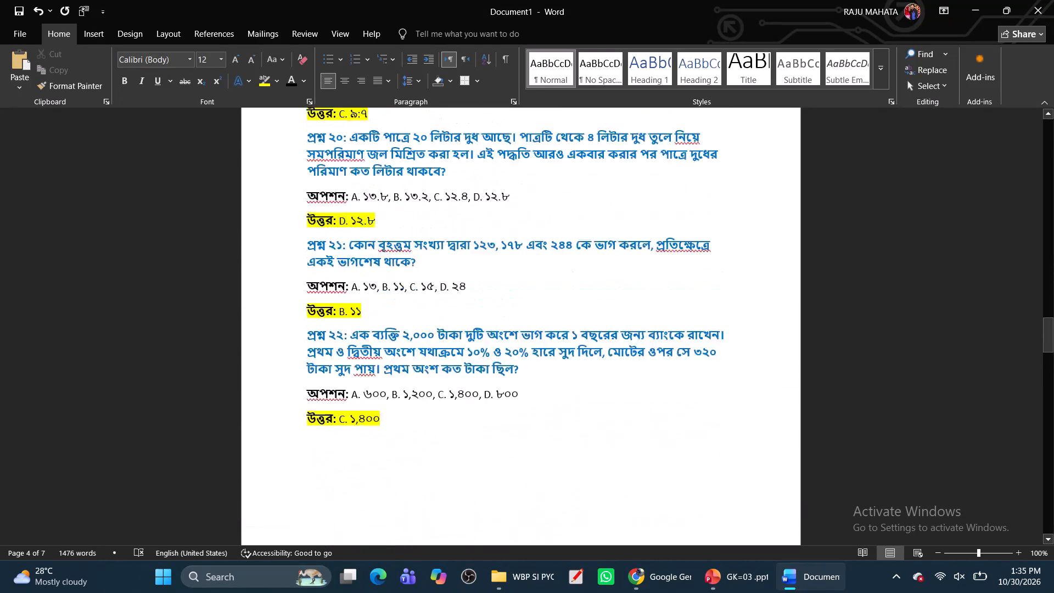
{"action": "scroll", "coordinate": [501, 416], "scroll_direction": "up", "scroll_amount": 20}
{"action": "scroll", "coordinate": [501, 416], "scroll_direction": "up", "scroll_amount": 14}
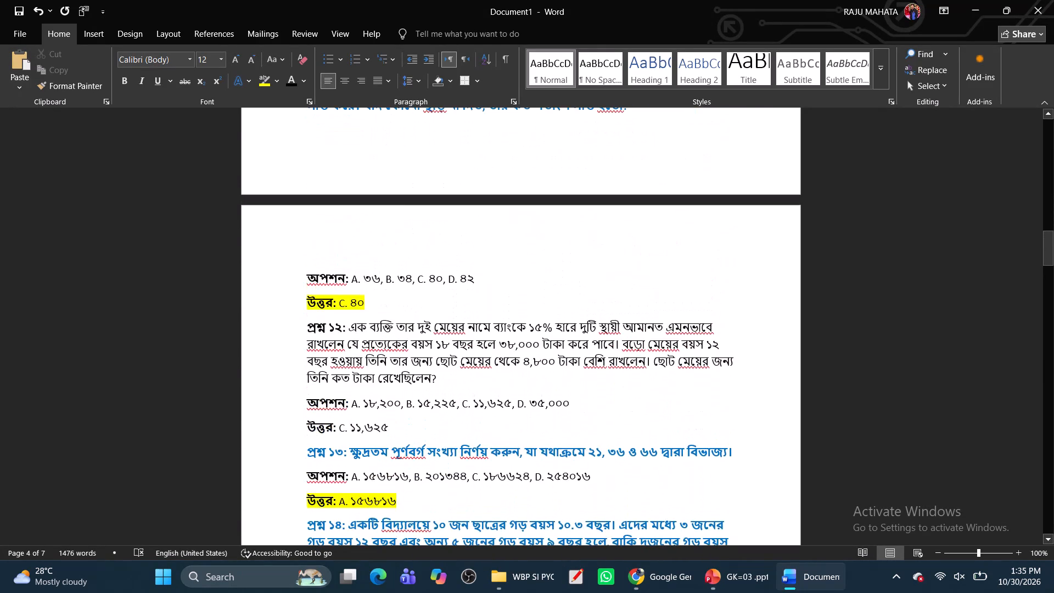
{"action": "left_click_drag", "start_coordinate": [306, 327], "coordinate": [401, 385]}
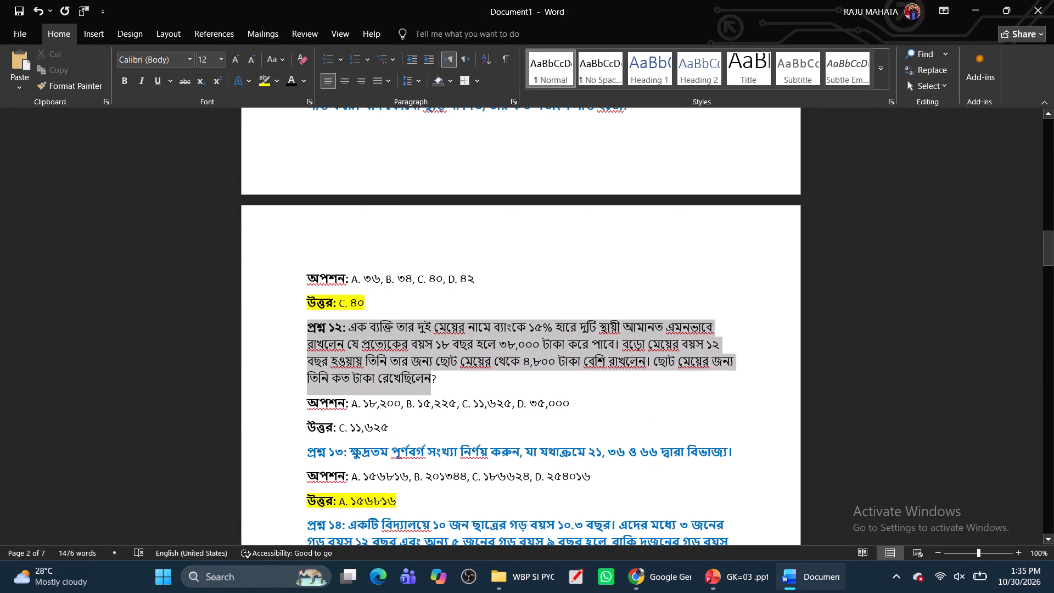
{"action": "left_click_drag", "start_coordinate": [401, 385], "coordinate": [448, 424]}
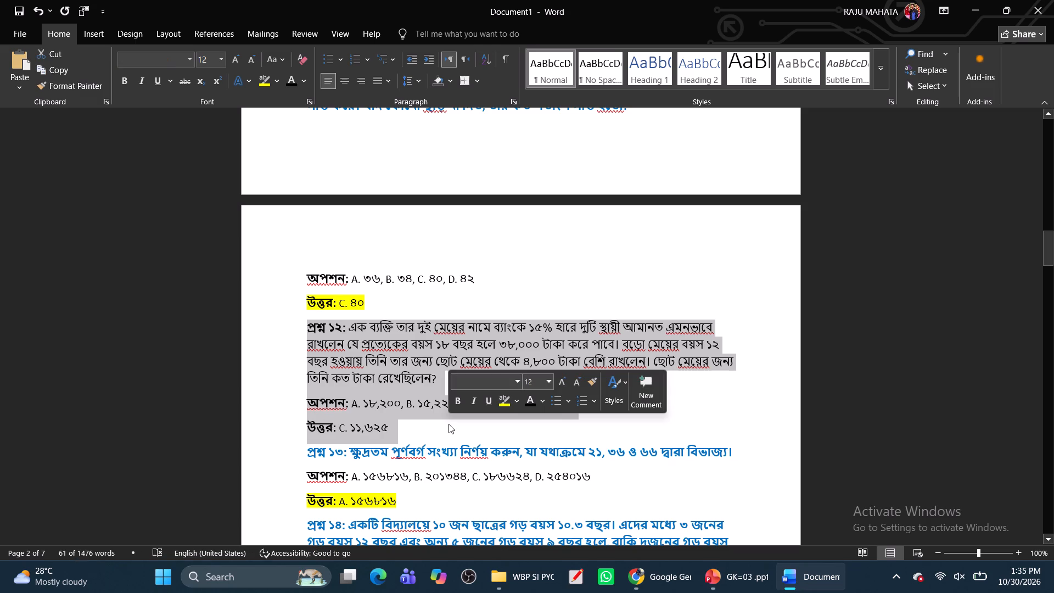
{"action": "key", "text": "BackSpace"}
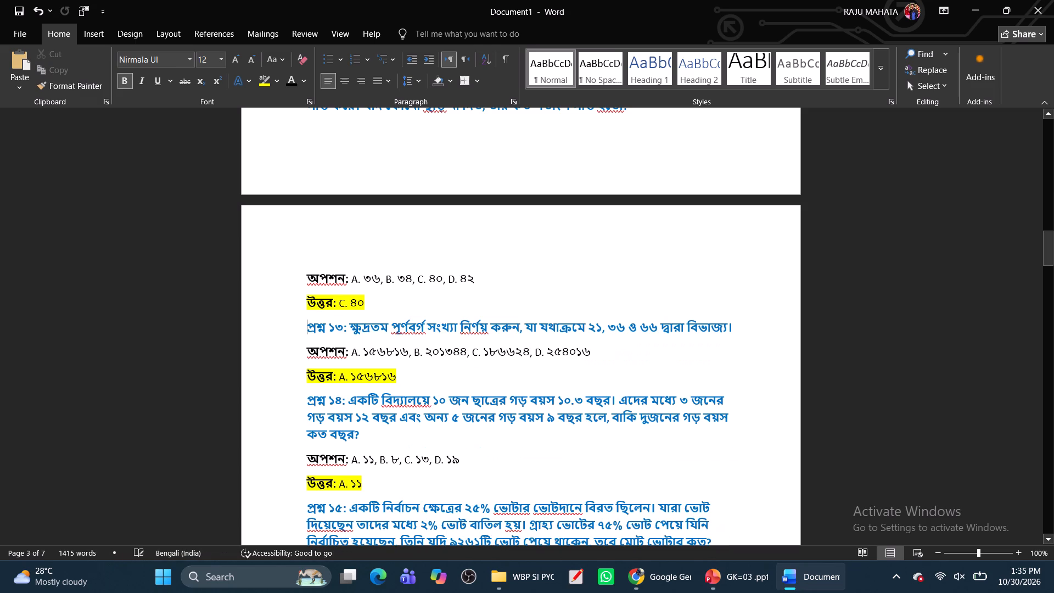
Remove the blank lines between the উত্তর line of প্রশ্ন ২২ and the start of প্রশ্ন ২৩.
{"action": "scroll", "coordinate": [441, 412], "scroll_direction": "up", "scroll_amount": 5}
{"action": "scroll", "coordinate": [389, 443], "scroll_direction": "down", "scroll_amount": 3}
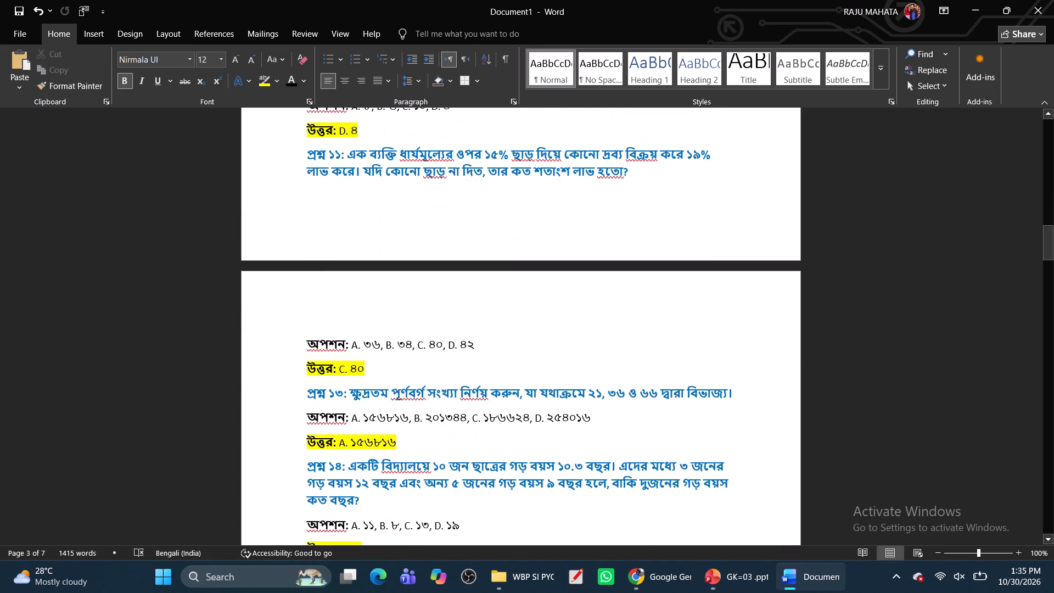
{"action": "scroll", "coordinate": [386, 454], "scroll_direction": "down", "scroll_amount": 17}
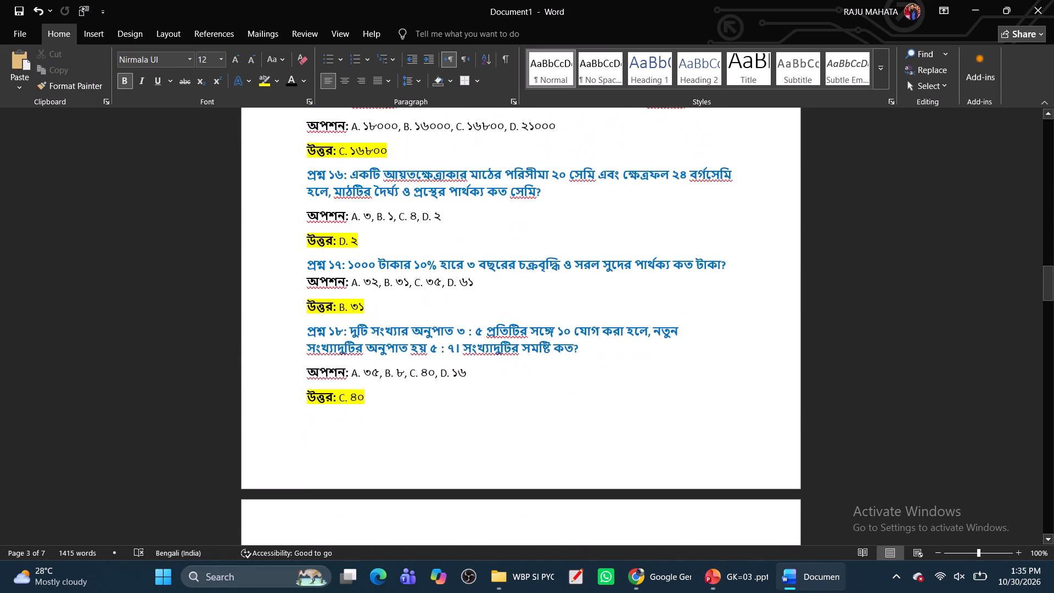
{"action": "scroll", "coordinate": [386, 454], "scroll_direction": "down", "scroll_amount": 20}
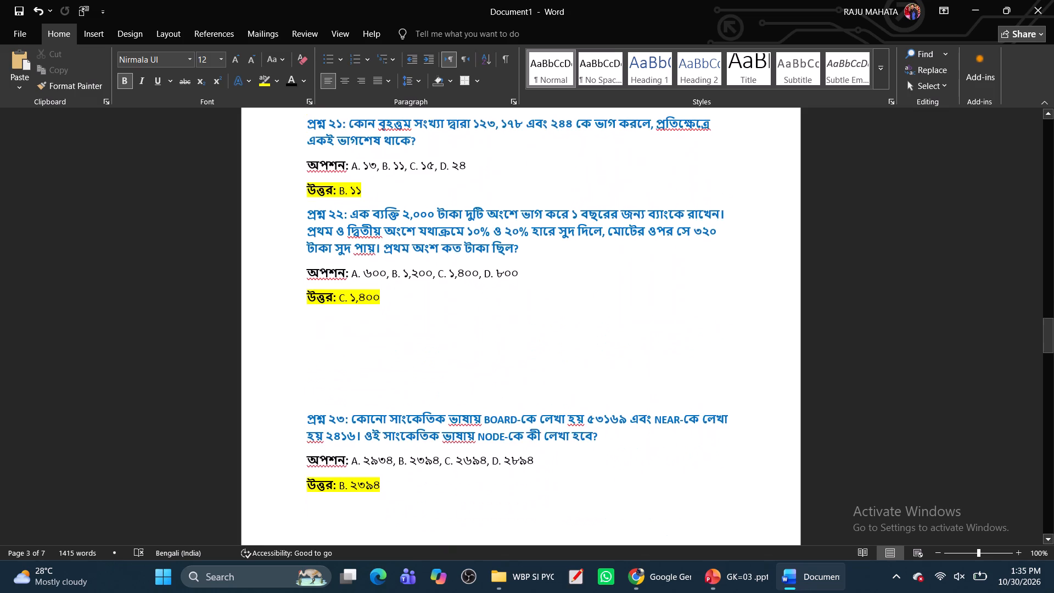
{"action": "left_click", "coordinate": [304, 350]}
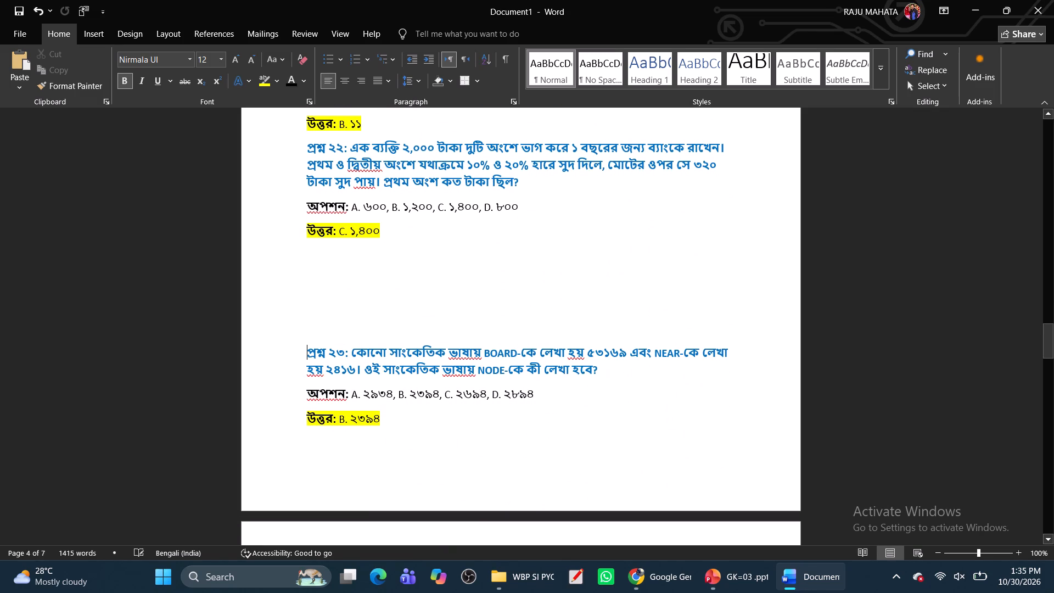
{"action": "key", "text": "BackSpace"}
{"action": "key", "text": "BackSpace"}
{"action": "key", "text": "BackSpace"}
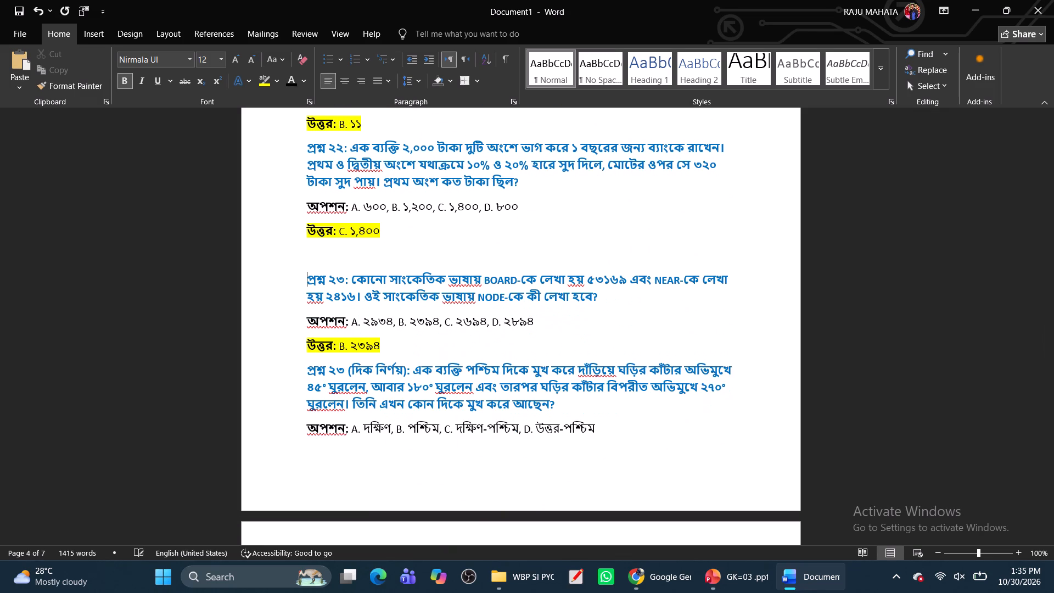
{"action": "key", "text": "BackSpace"}
Remove the blank line between the উত্তর line of প্রশ্ন ২৭ and প্রশ্ন ২৮.
{"action": "scroll", "coordinate": [326, 447], "scroll_direction": "down", "scroll_amount": 17}
{"action": "scroll", "coordinate": [325, 452], "scroll_direction": "down", "scroll_amount": 5}
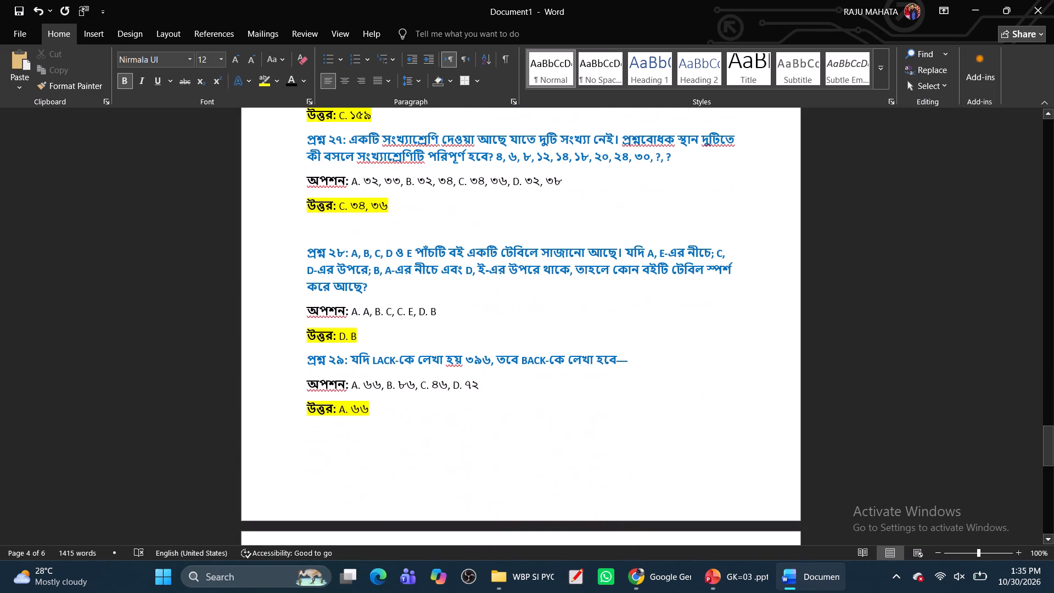
{"action": "left_click", "coordinate": [305, 256]}
{"action": "key", "text": "BackSpace"}
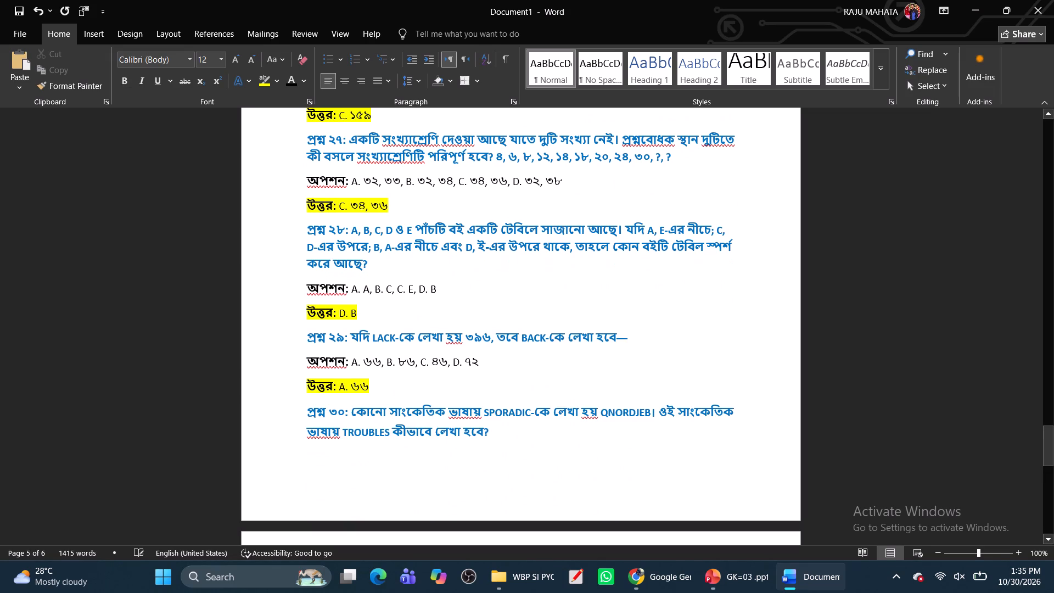
Review the formatting of the remaining questions down to প্রশ্ন ৩৫ and back to the start of the document.
{"action": "scroll", "coordinate": [309, 434], "scroll_direction": "down", "scroll_amount": 18}
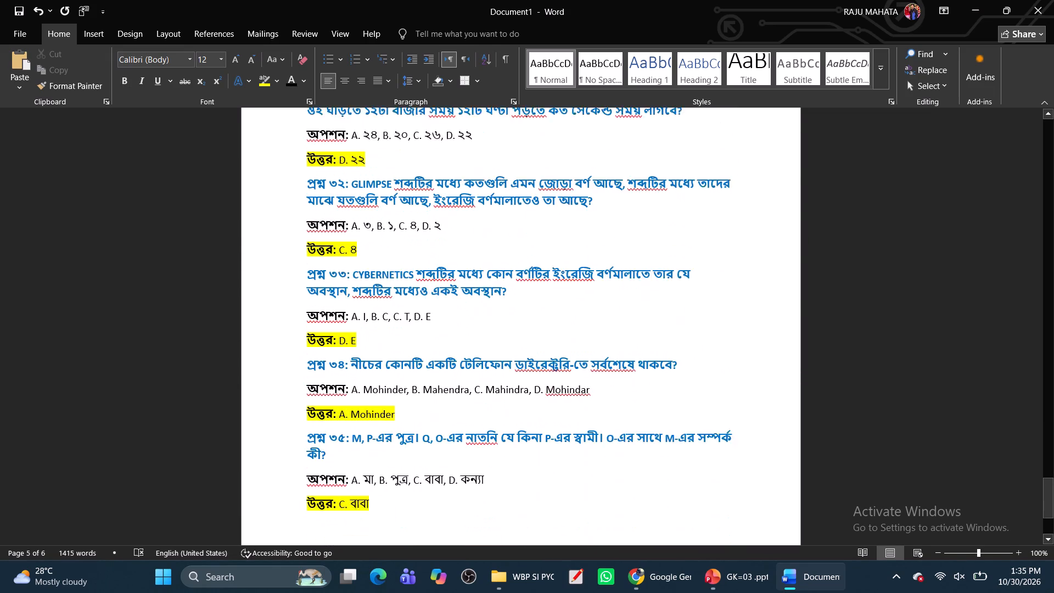
{"action": "scroll", "coordinate": [310, 445], "scroll_direction": "down", "scroll_amount": 8}
{"action": "scroll", "coordinate": [310, 445], "scroll_direction": "up", "scroll_amount": 20}
{"action": "scroll", "coordinate": [310, 445], "scroll_direction": "up", "scroll_amount": 4}
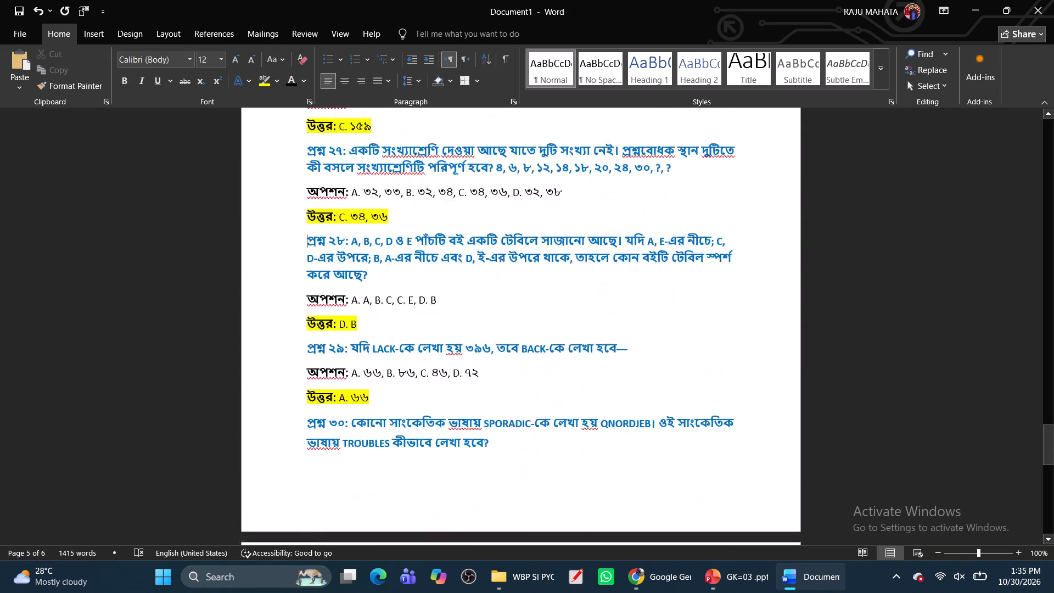
{"action": "scroll", "coordinate": [306, 450], "scroll_direction": "up", "scroll_amount": 20}
{"action": "scroll", "coordinate": [306, 450], "scroll_direction": "up", "scroll_amount": 20}
{"action": "scroll", "coordinate": [306, 450], "scroll_direction": "up", "scroll_amount": 7}
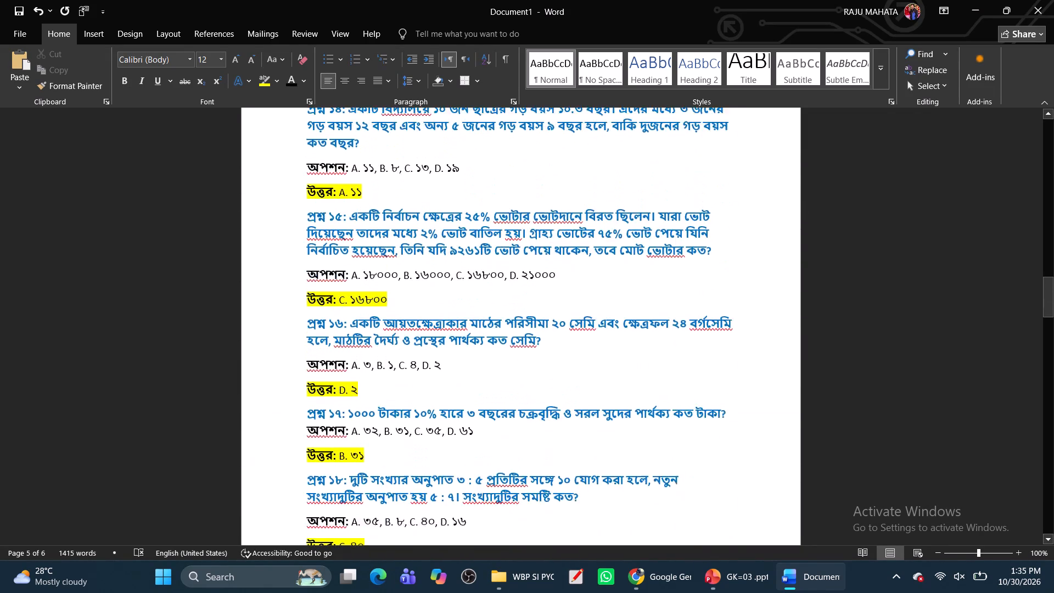
{"action": "scroll", "coordinate": [305, 448], "scroll_direction": "up", "scroll_amount": 19}
{"action": "scroll", "coordinate": [305, 447], "scroll_direction": "up", "scroll_amount": 17}
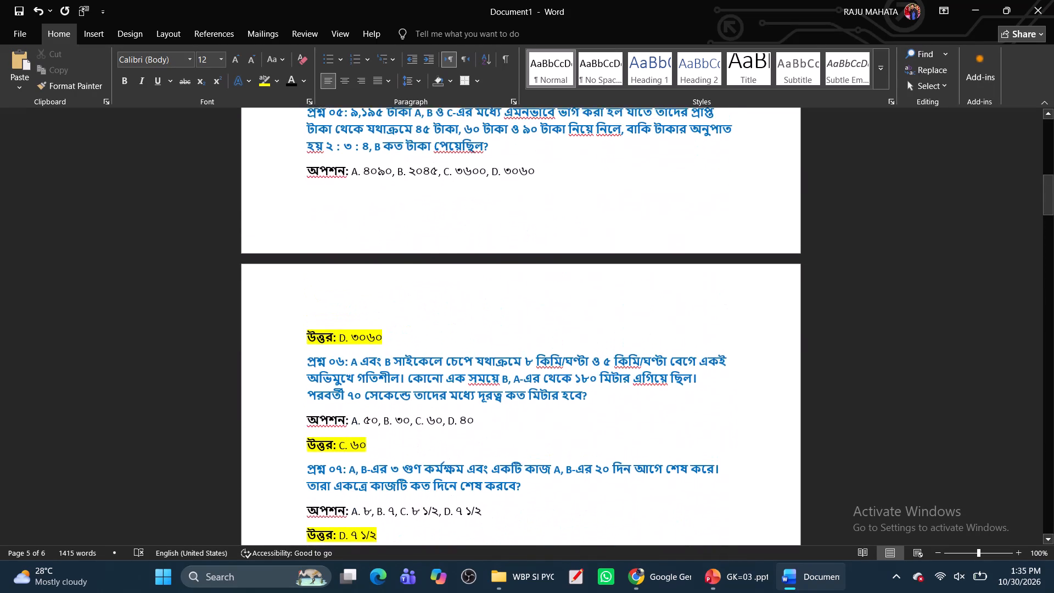
{"action": "scroll", "coordinate": [305, 447], "scroll_direction": "up", "scroll_amount": 20}
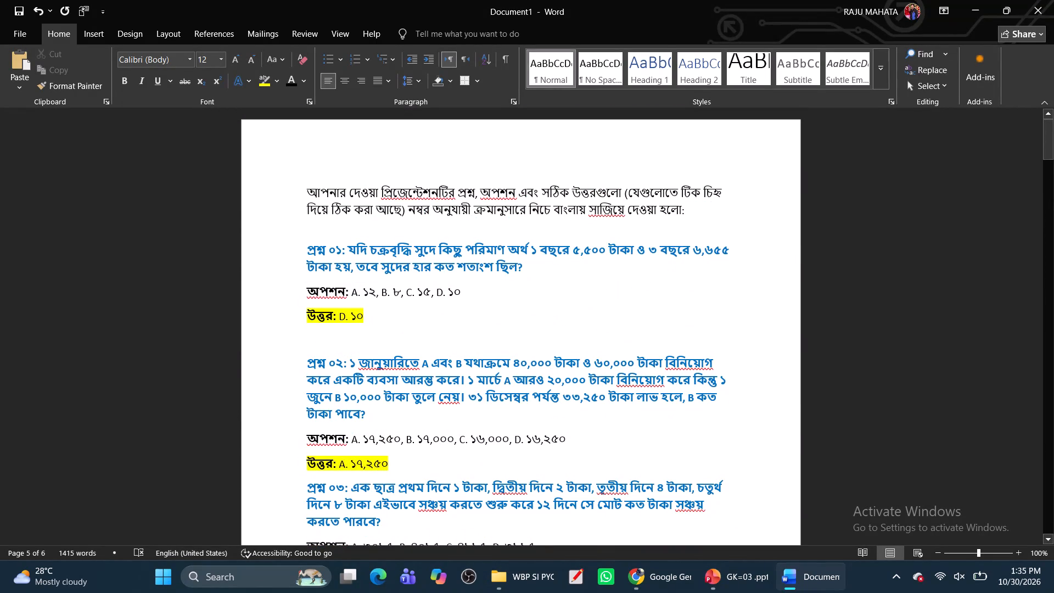
Delete the introductory paragraph above প্রশ্ন ০১.
{"action": "left_click_drag", "start_coordinate": [300, 189], "coordinate": [689, 198]}
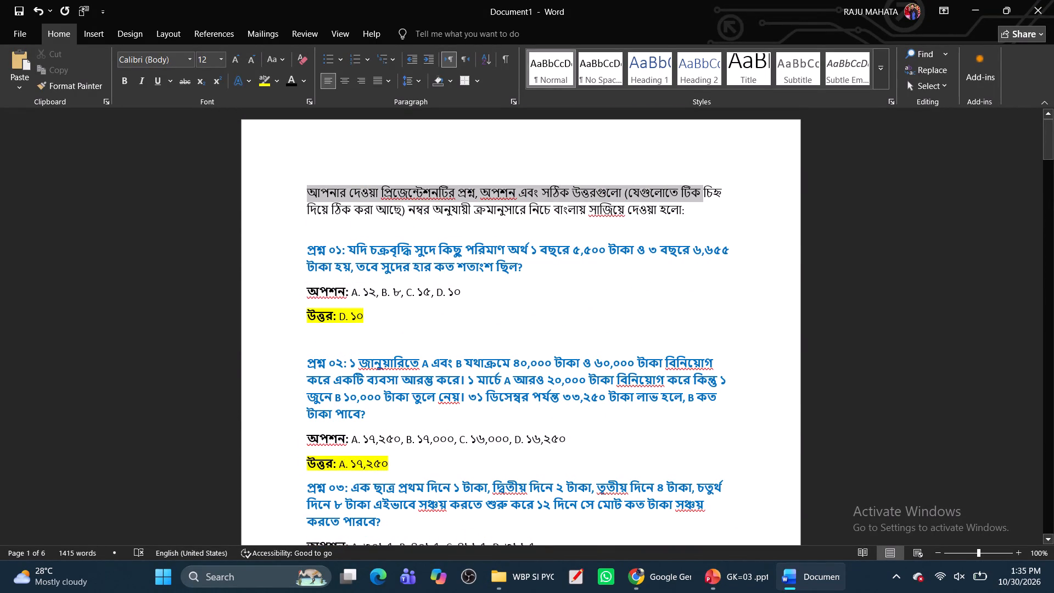
{"action": "left_click_drag", "start_coordinate": [689, 198], "coordinate": [691, 207]}
{"action": "key", "text": "BackSpace"}
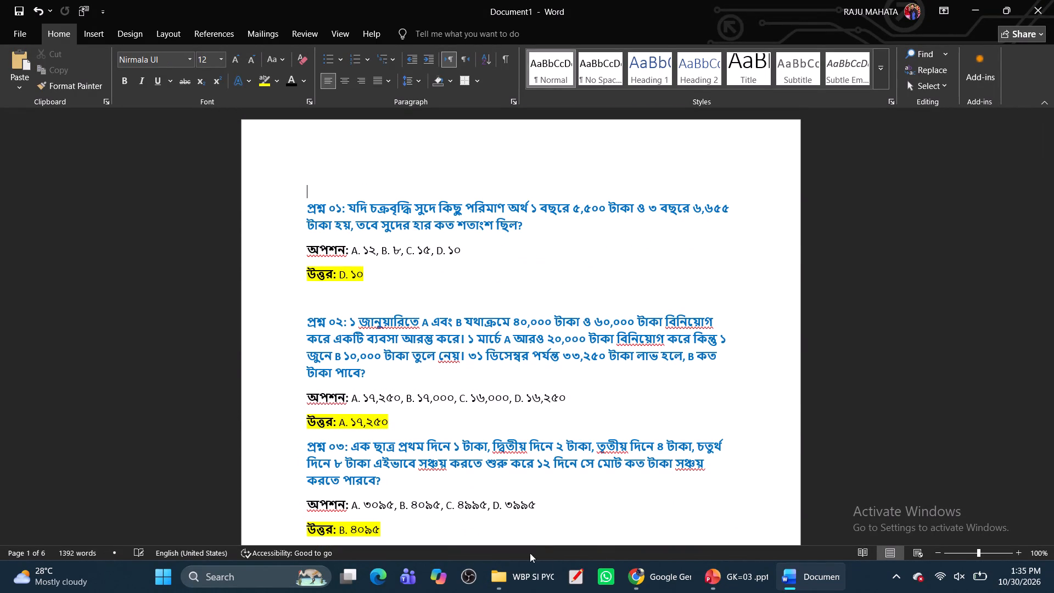
Open Mock Test sample.docx from the desktop, copy the THE LEARNING PRISM title in its header banner, and close the file.
{"action": "left_click", "coordinate": [974, 7]}
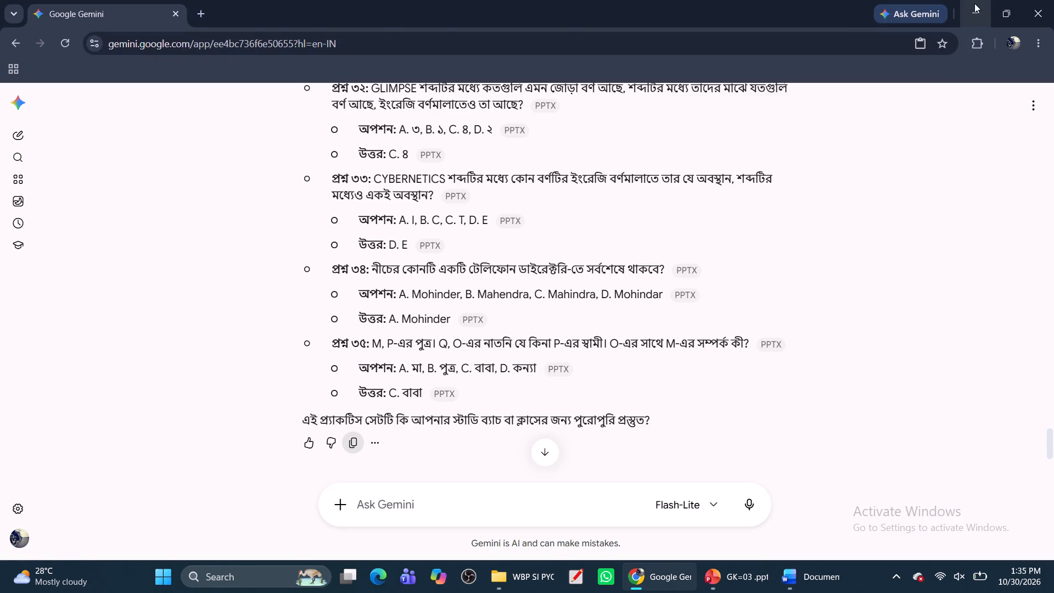
{"action": "left_click", "coordinate": [974, 3]}
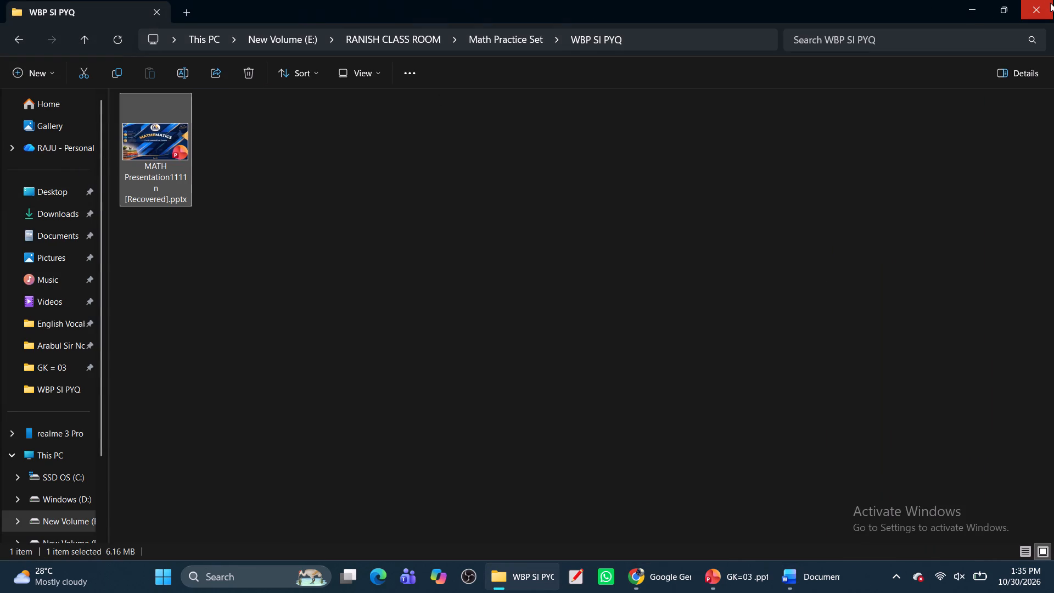
{"action": "left_click", "coordinate": [967, 8]}
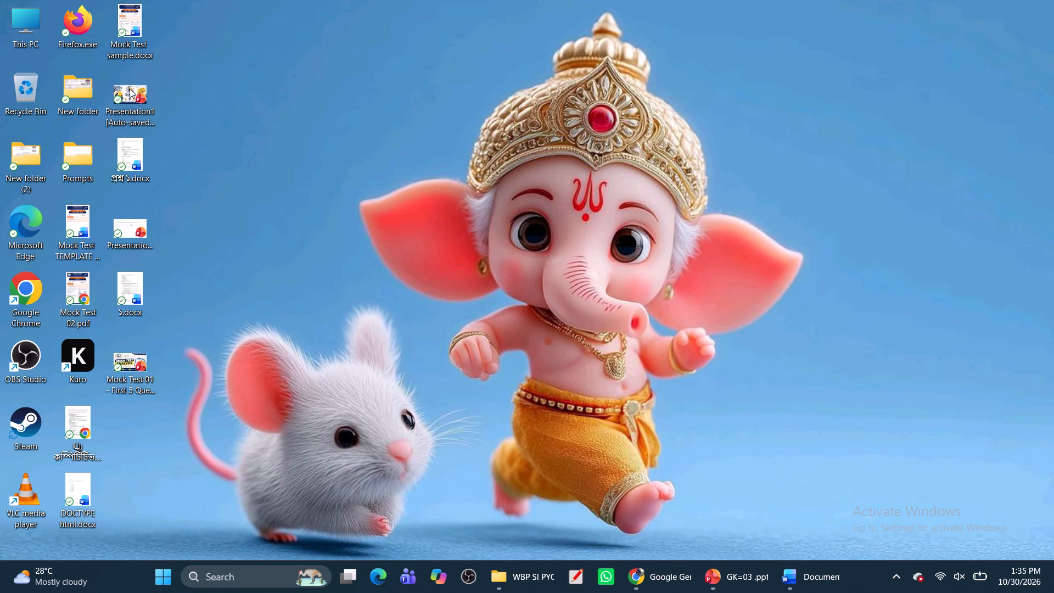
{"action": "double_click", "coordinate": [132, 16]}
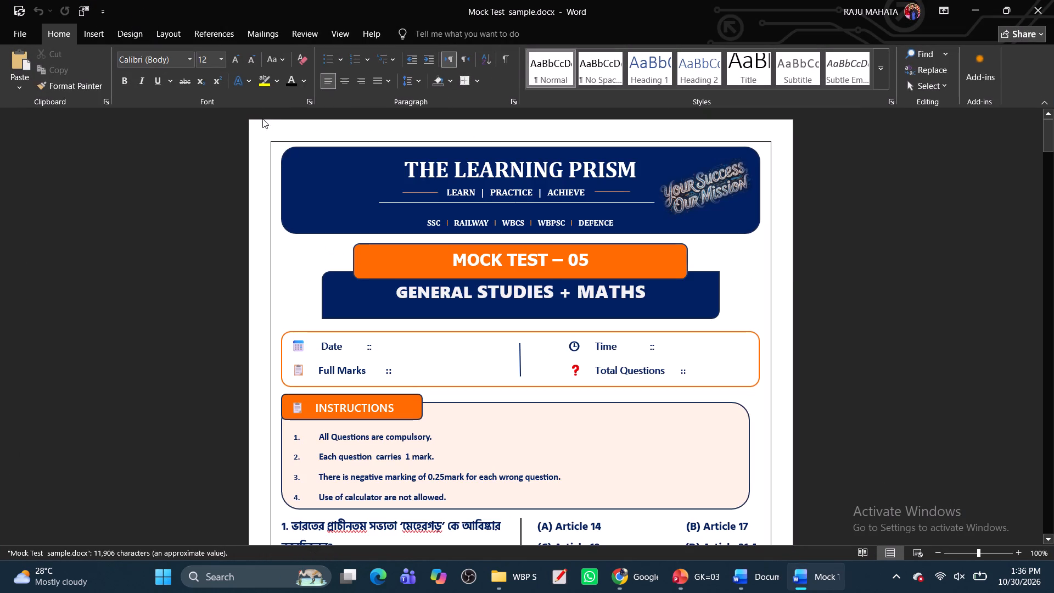
{"action": "left_click", "coordinate": [309, 180]}
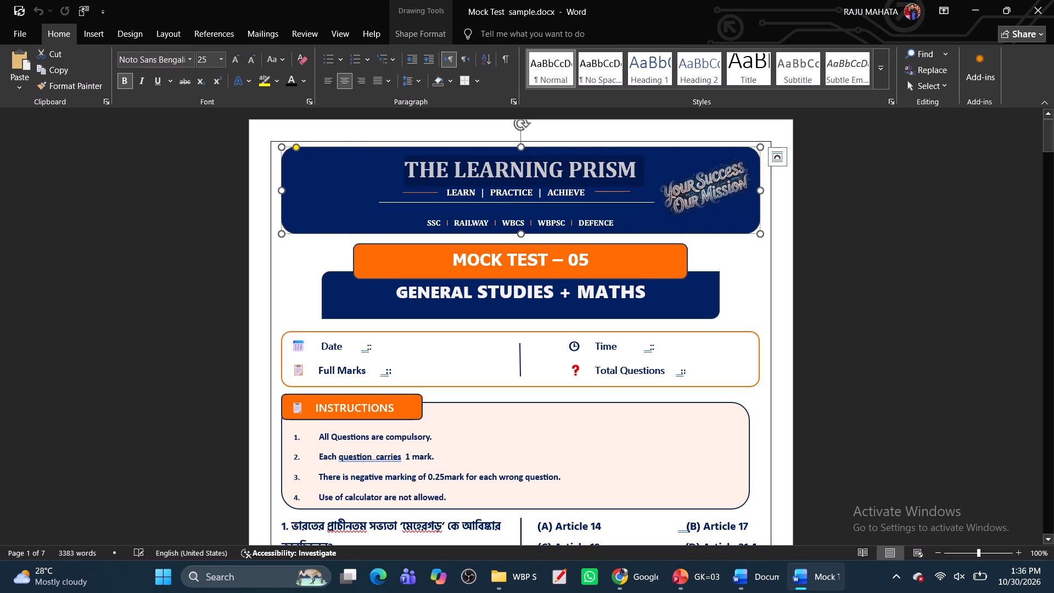
{"action": "key", "text": "ctrl+c"}
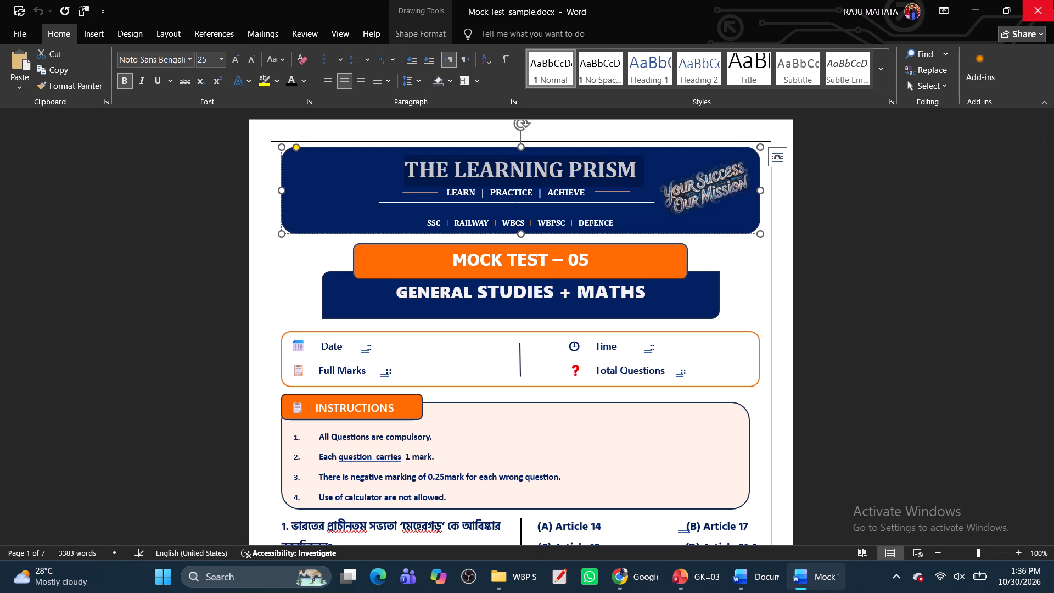
{"action": "left_click", "coordinate": [1053, 0]}
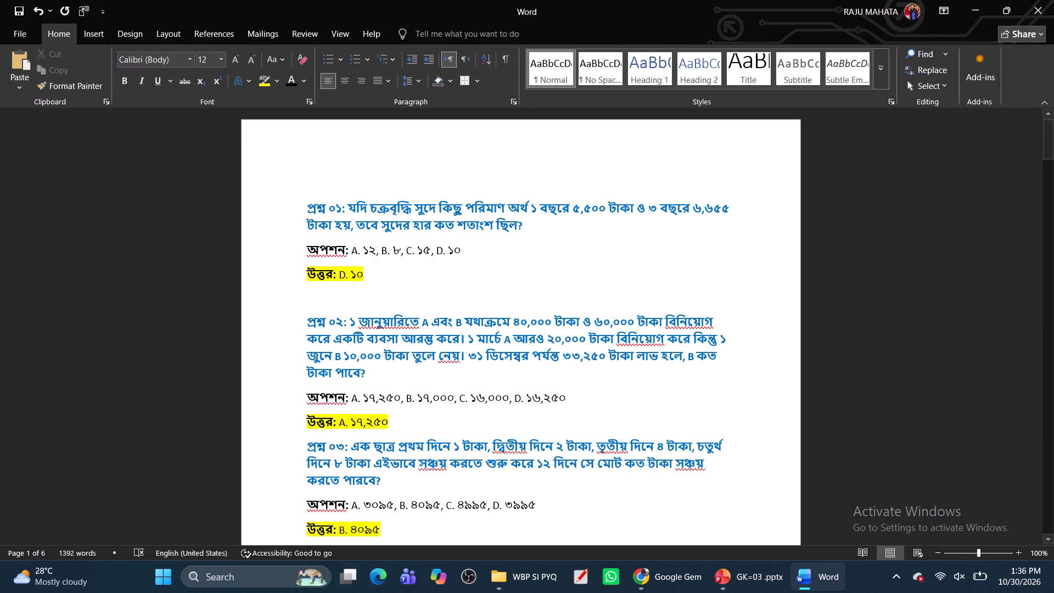
Examine Mock Test TEMPLATE - Copy.docx, প্রশ্ন ১.docx and Mock Test sample.docx from the desktop for a reusable header banner.
{"action": "left_click", "coordinate": [974, 0]}
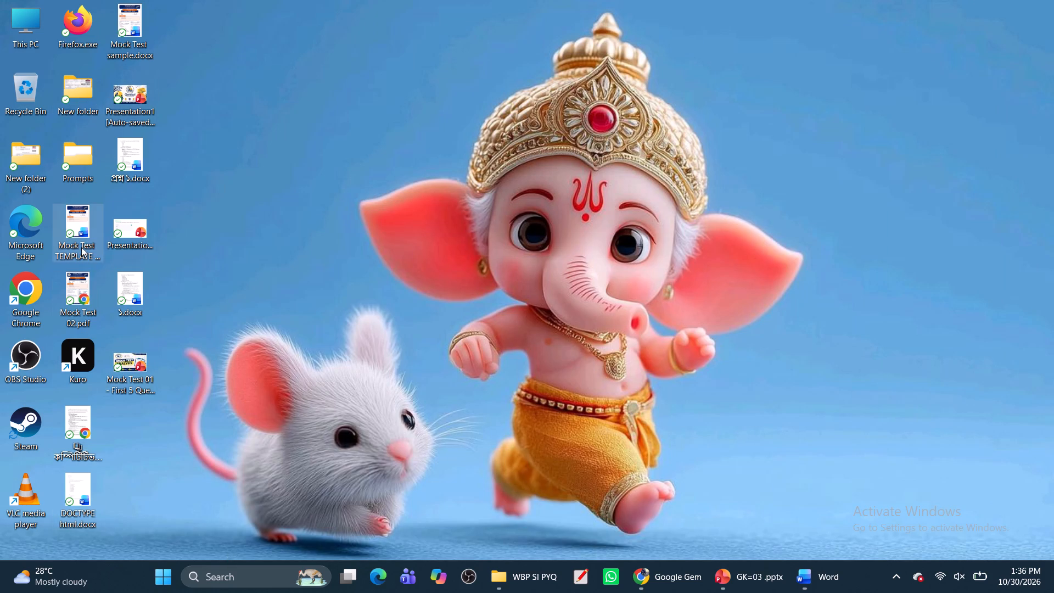
{"action": "double_click", "coordinate": [80, 211]}
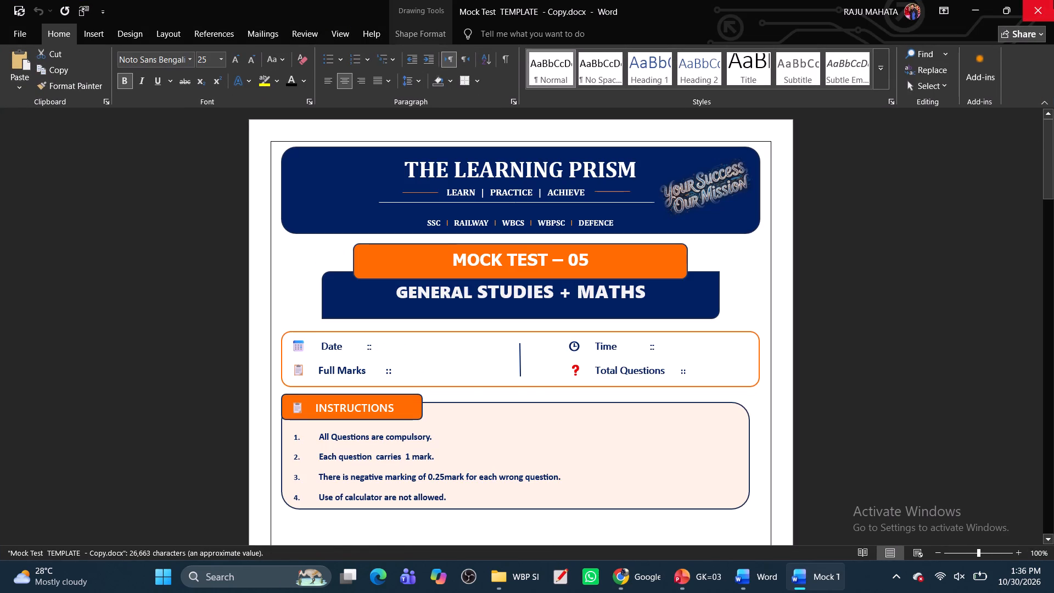
{"action": "left_click", "coordinate": [1053, 0]}
{"action": "left_click", "coordinate": [986, 5]}
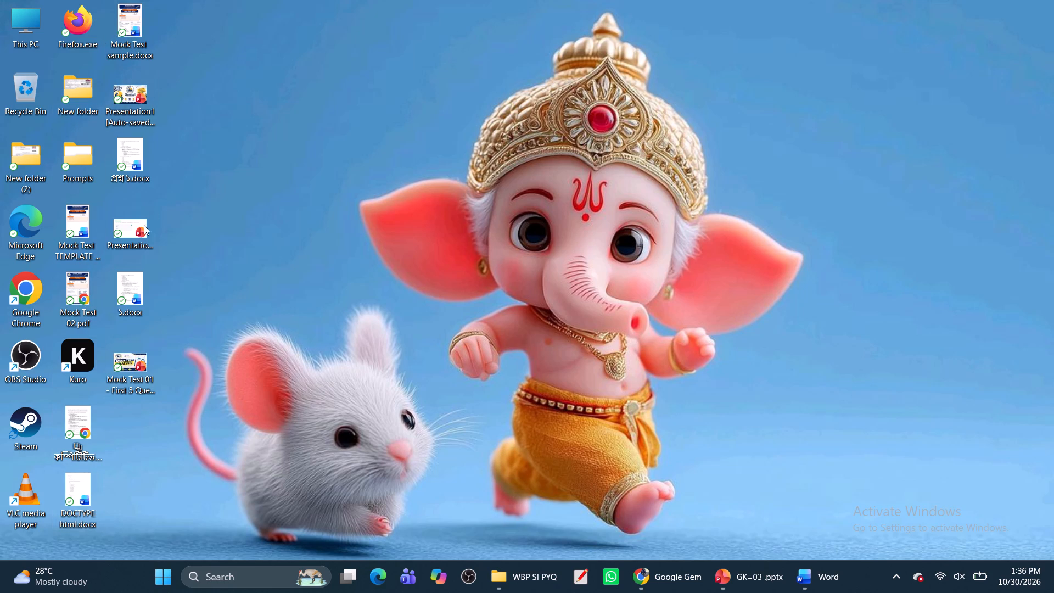
{"action": "double_click", "coordinate": [126, 156]}
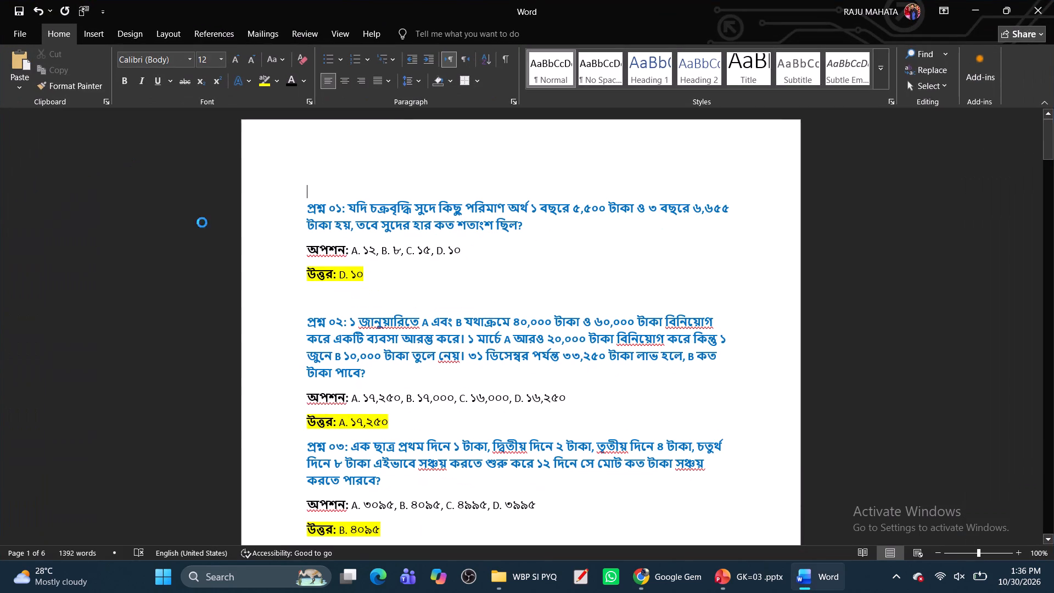
{"action": "left_click", "coordinate": [1046, 0]}
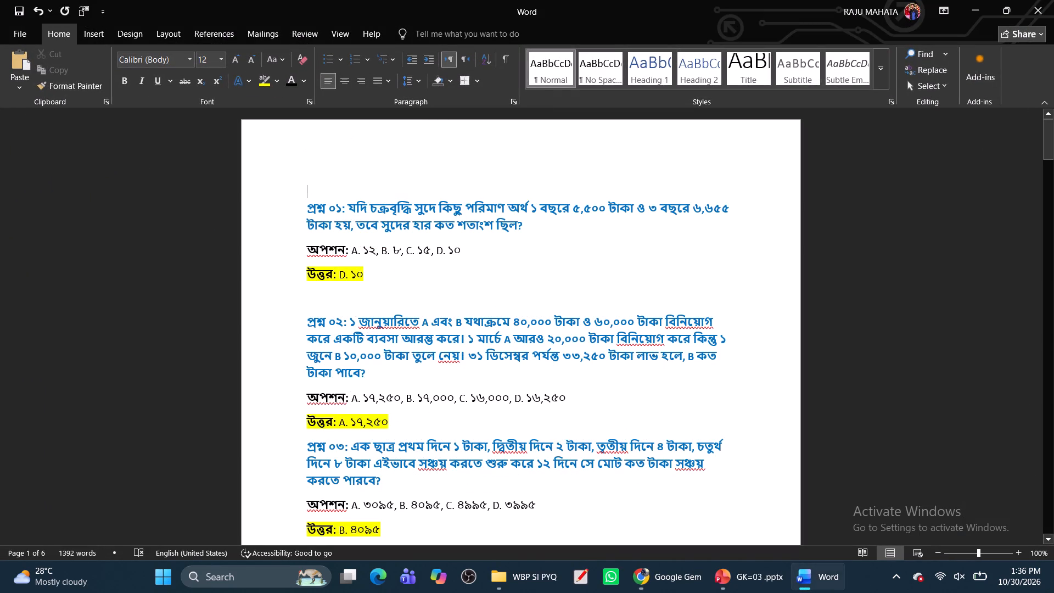
{"action": "left_click", "coordinate": [980, 8]}
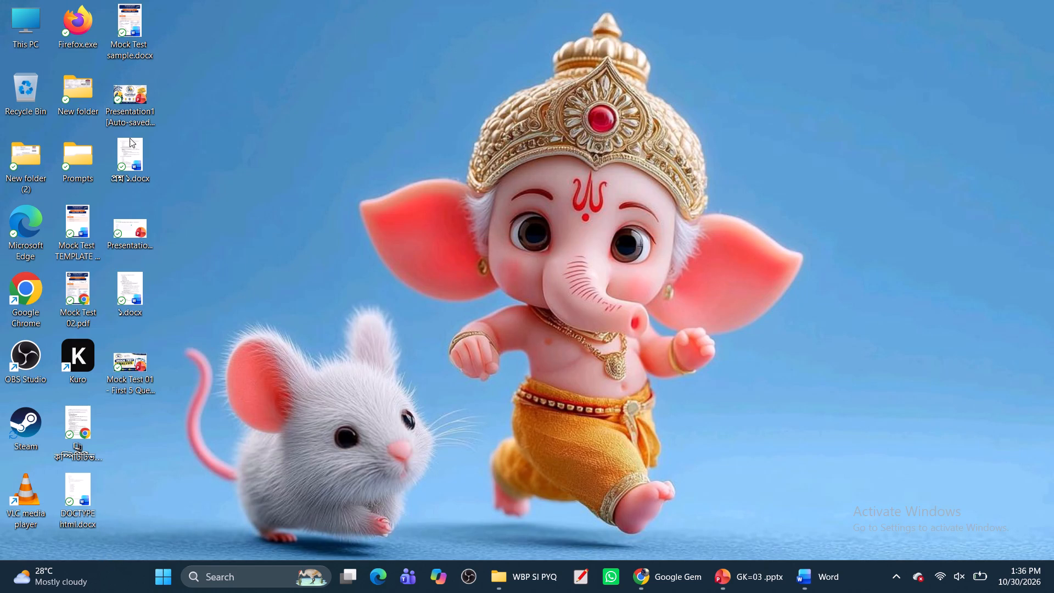
{"action": "double_click", "coordinate": [125, 22]}
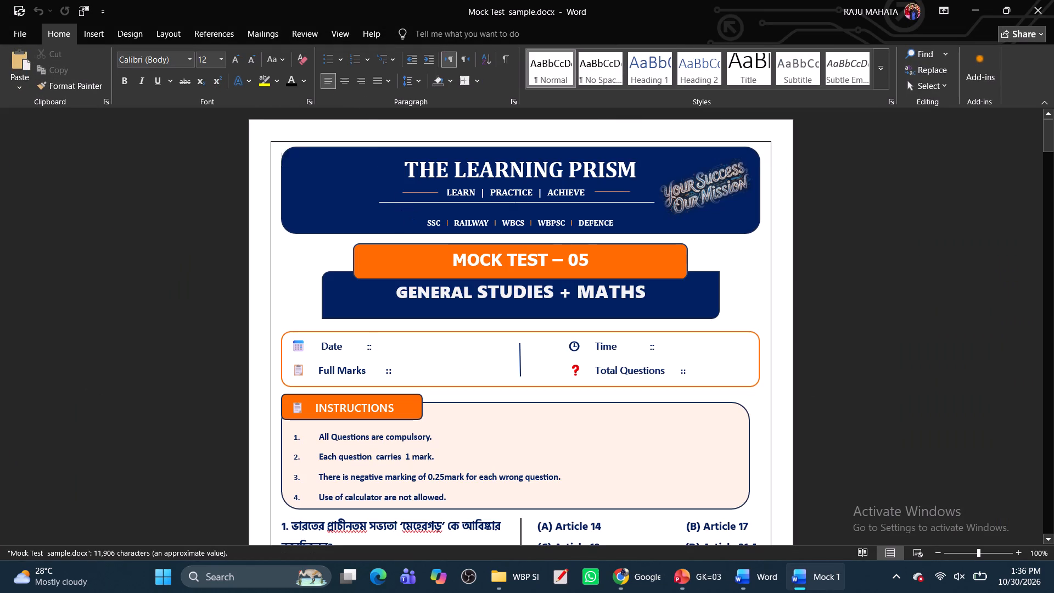
{"action": "left_click", "coordinate": [321, 182]}
{"action": "left_click", "coordinate": [971, 2]}
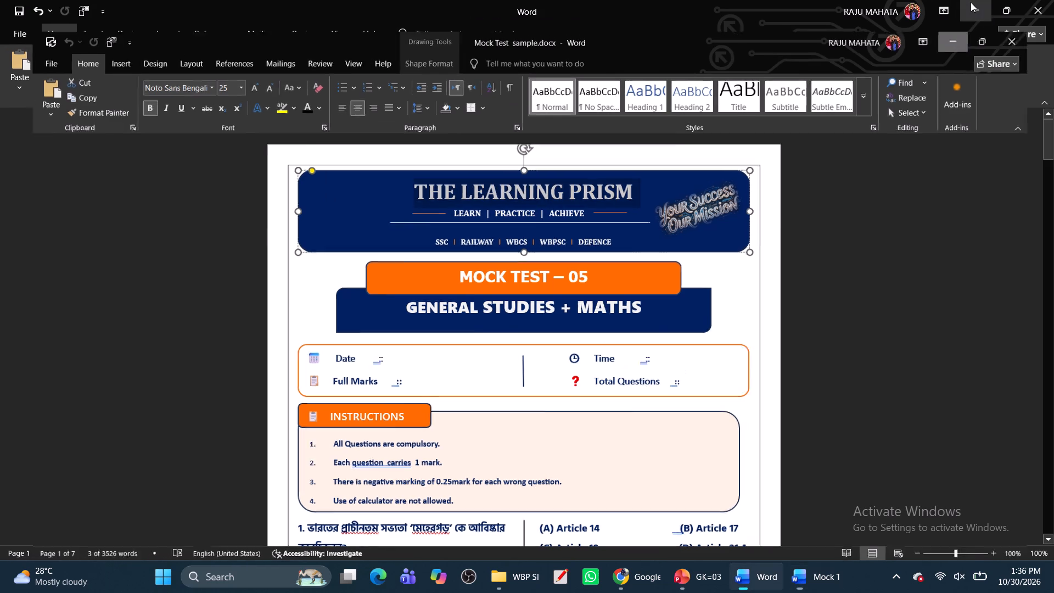
Open Mock Test 01.docx from the RANISH CLASS ROOM > Mock Test > 01 folder on drive E.
{"action": "left_click", "coordinate": [971, 2]}
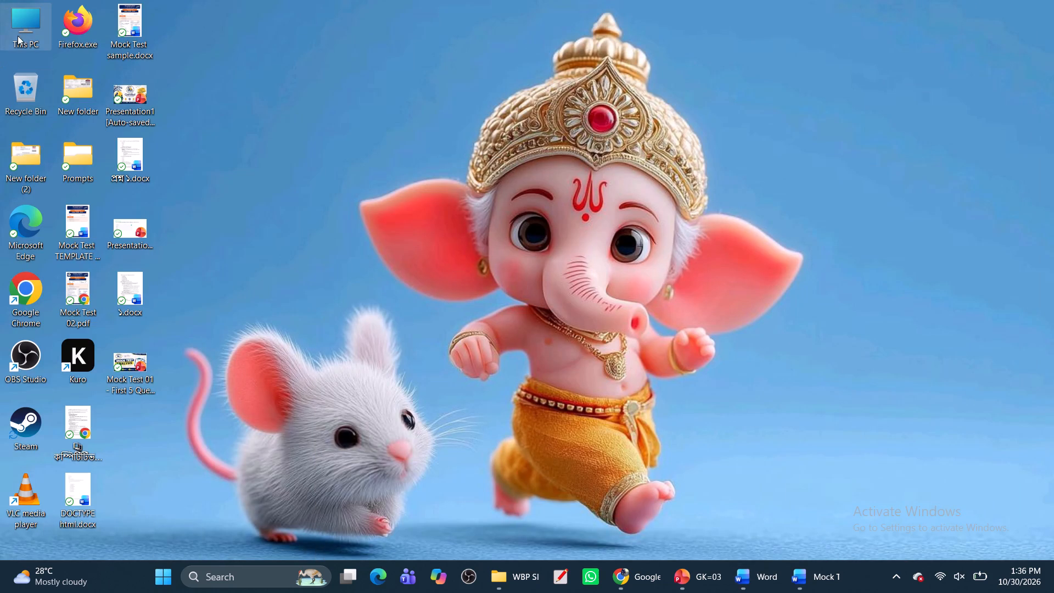
{"action": "double_click", "coordinate": [18, 28]}
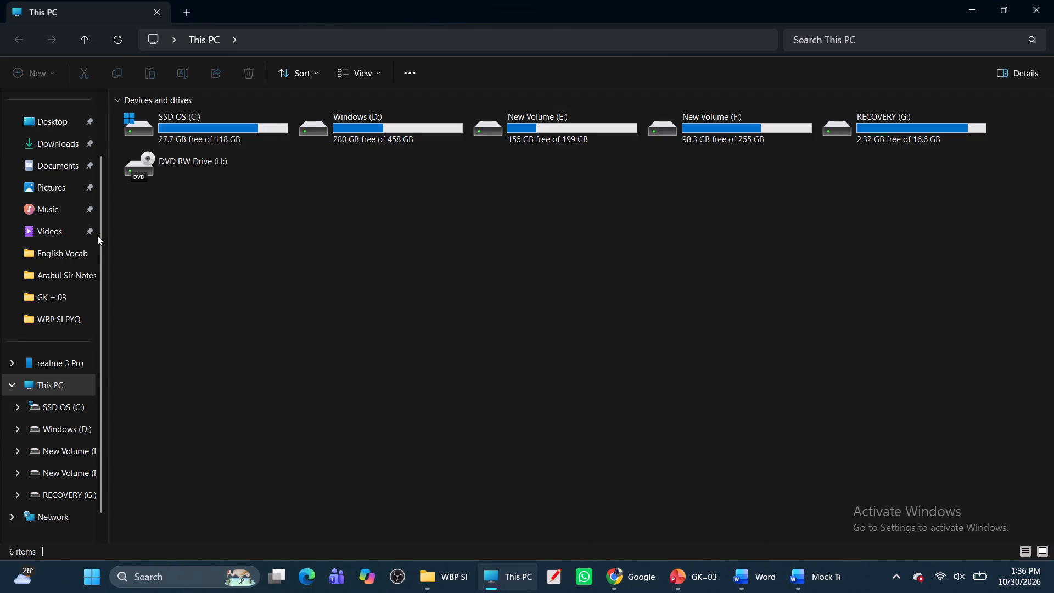
{"action": "double_click", "coordinate": [485, 136]}
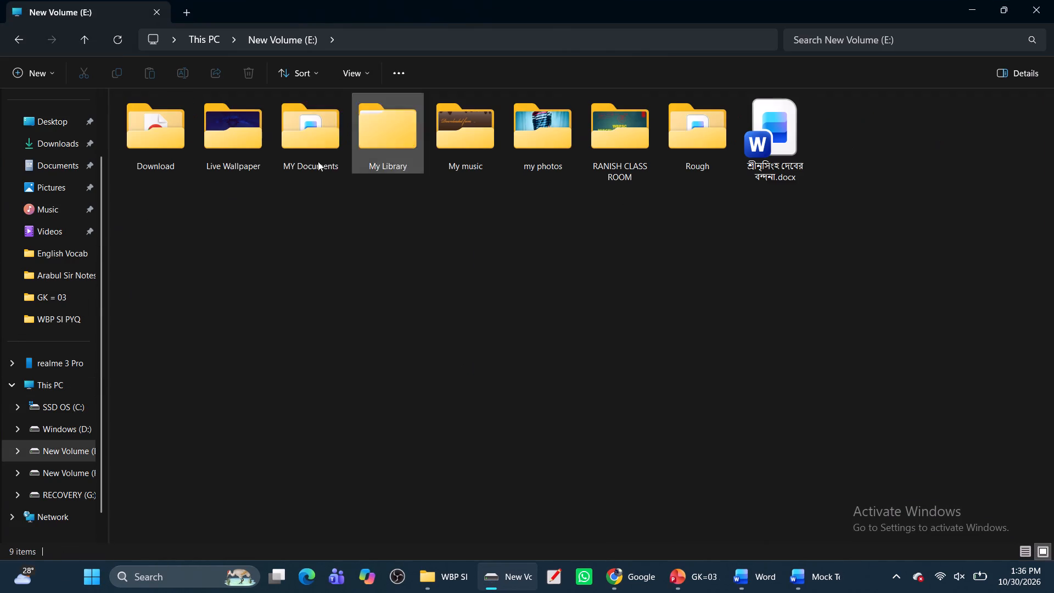
{"action": "double_click", "coordinate": [616, 148]}
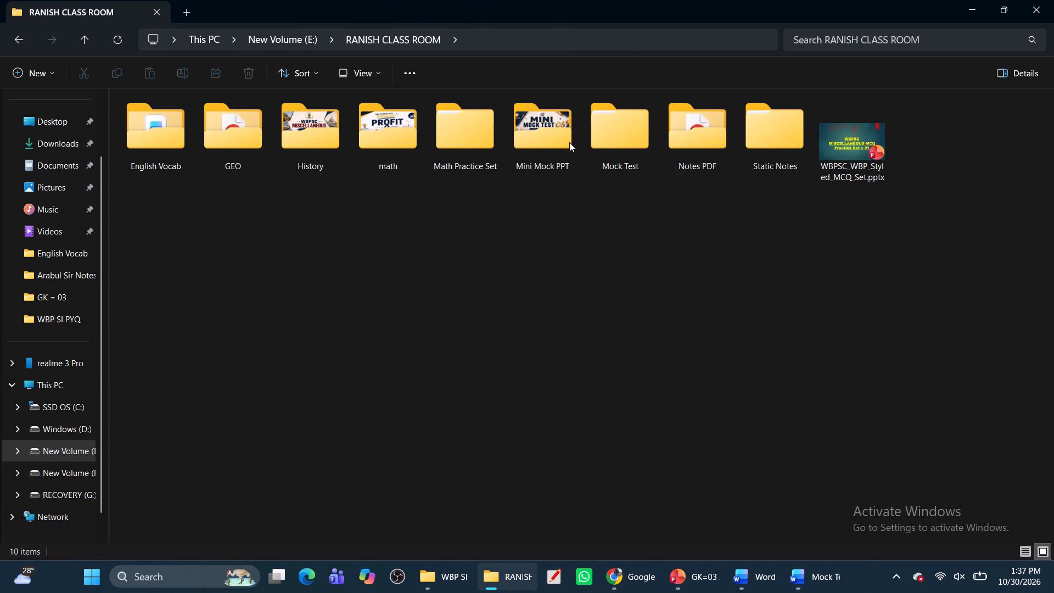
{"action": "double_click", "coordinate": [609, 139]}
{"action": "double_click", "coordinate": [164, 138]}
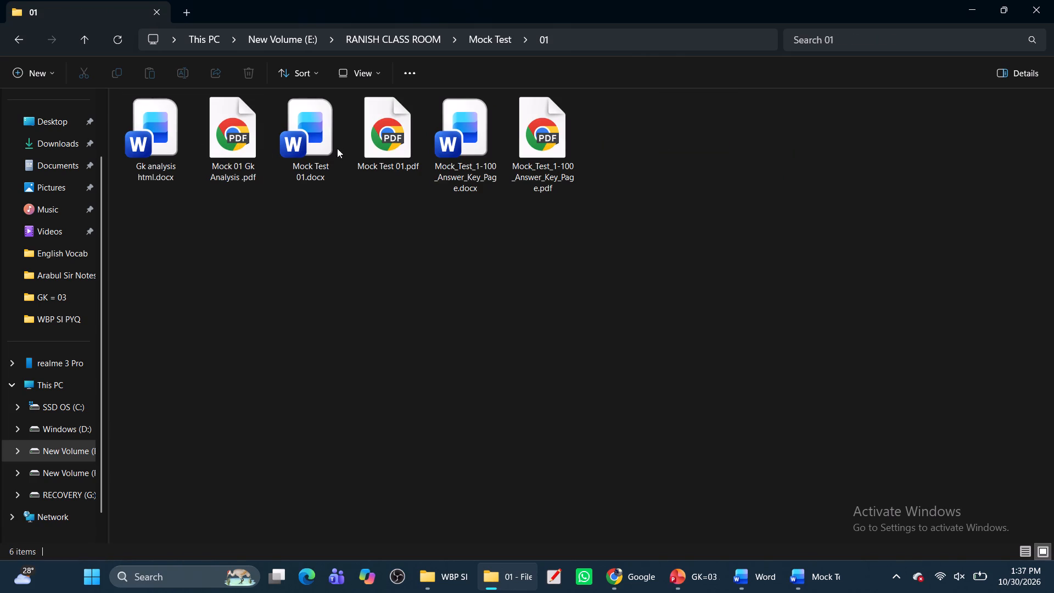
{"action": "double_click", "coordinate": [316, 138]}
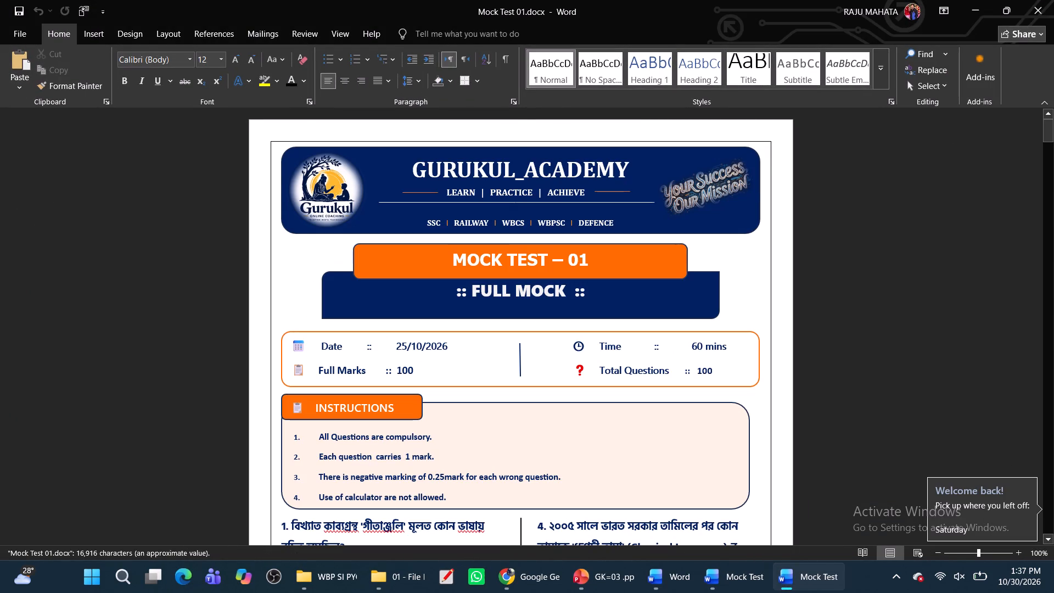
Try to copy the GURUKUL_ACADEMY header banner into the question document above প্রশ্ন ০১, closing Mock Test sample.docx on the way.
{"action": "left_click", "coordinate": [677, 165]}
{"action": "left_click", "coordinate": [663, 171]}
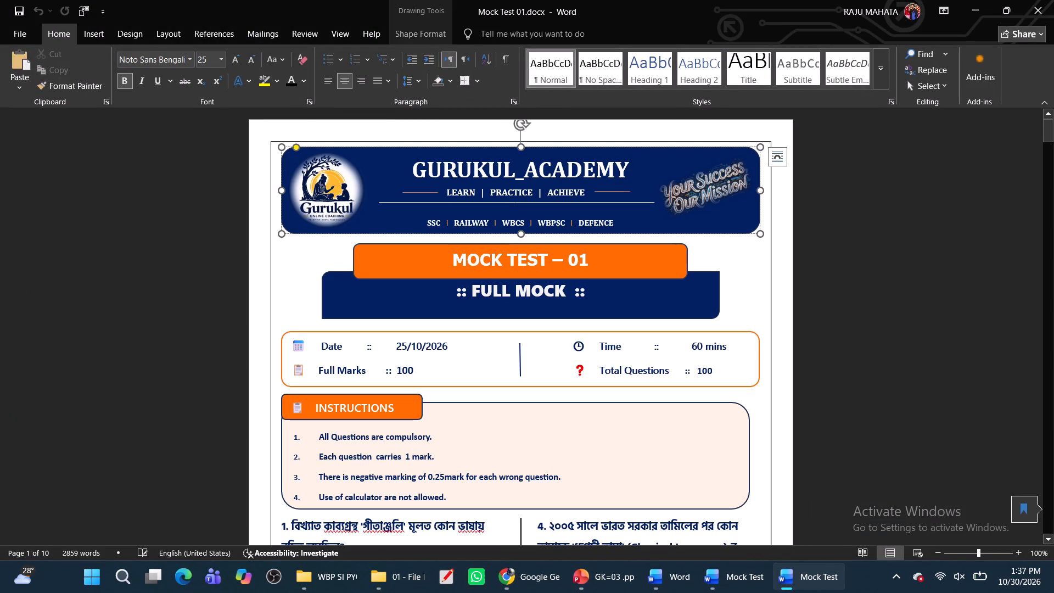
{"action": "key", "text": "ctrl+c"}
{"action": "left_click", "coordinate": [739, 578]}
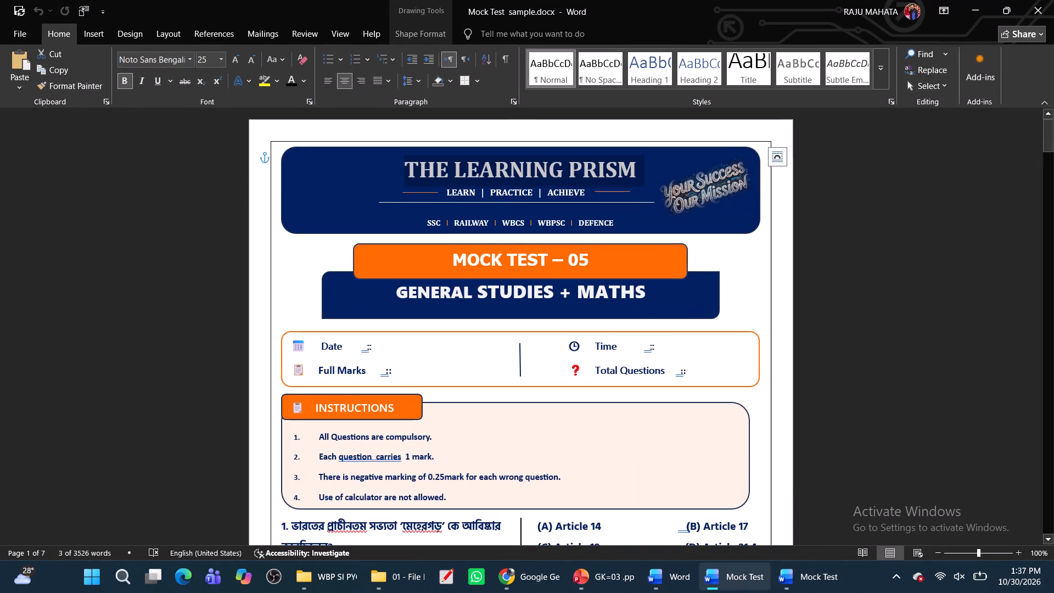
{"action": "left_click", "coordinate": [1053, 0]}
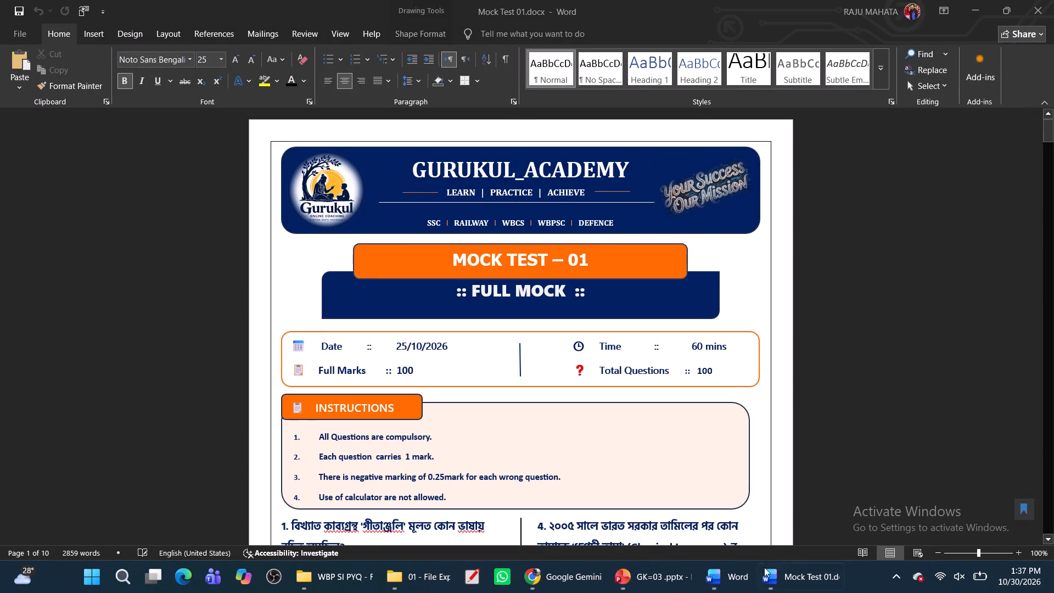
{"action": "left_click", "coordinate": [788, 584]}
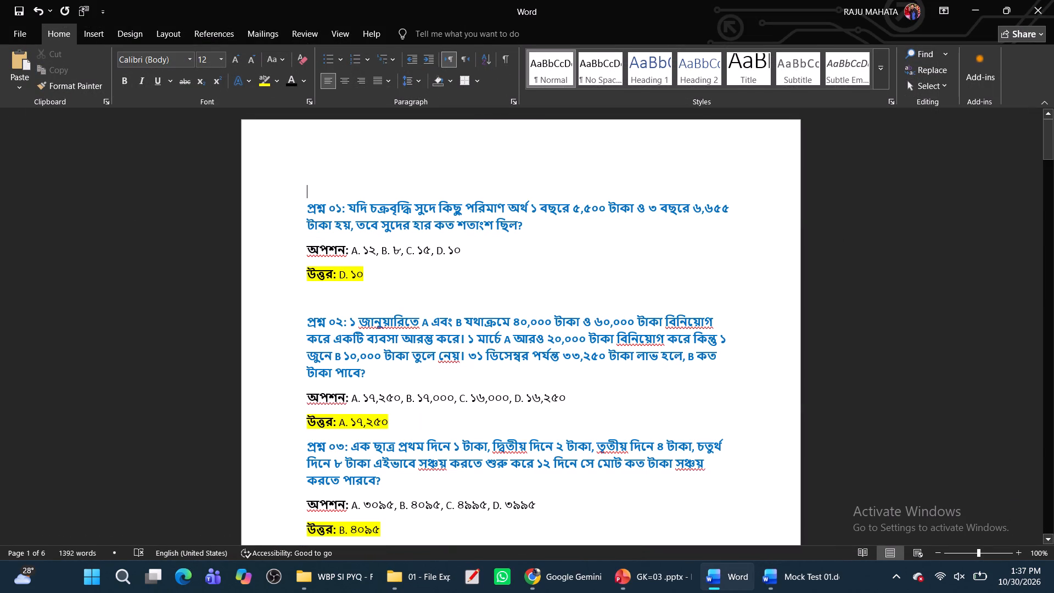
{"action": "key", "text": "ctrl+v"}
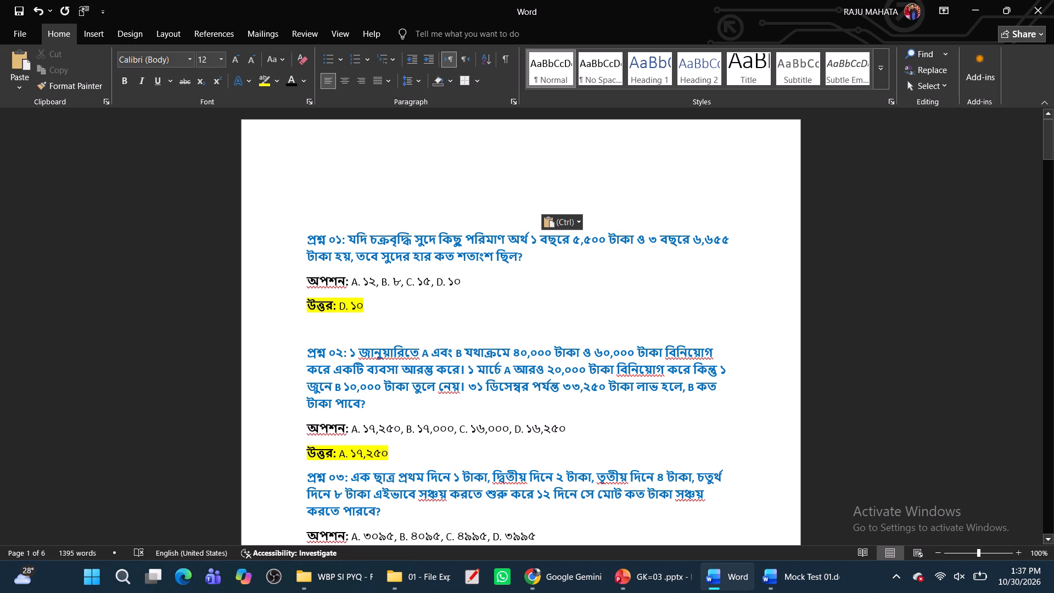
{"action": "scroll", "coordinate": [324, 205], "scroll_direction": "up", "scroll_amount": 2}
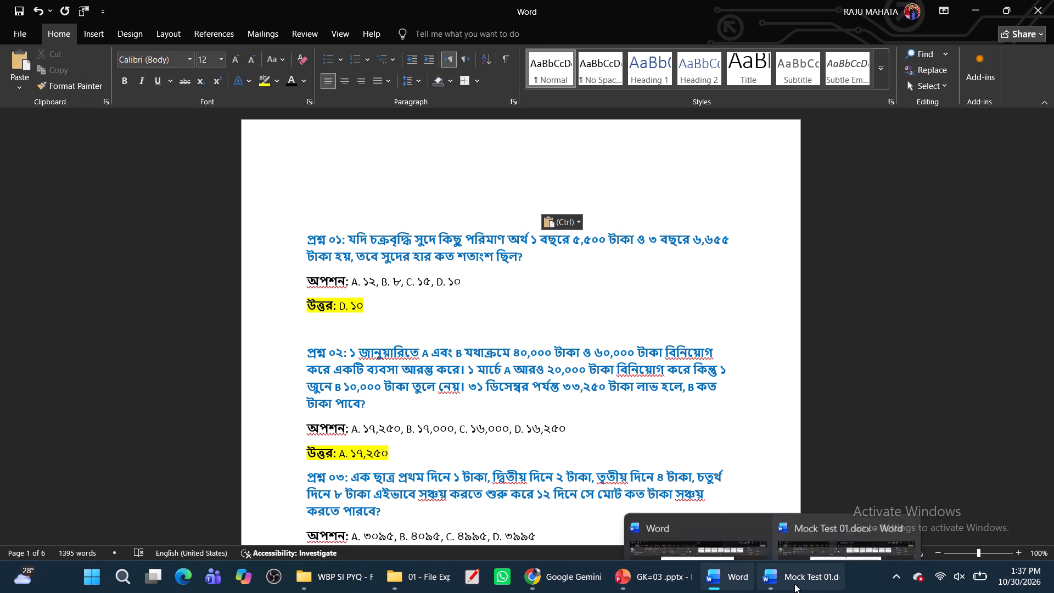
Copy the GURUKUL_ACADEMY header banner from Mock Test 01.docx into the question document above প্রশ্ন ০১.
{"action": "left_click", "coordinate": [815, 515]}
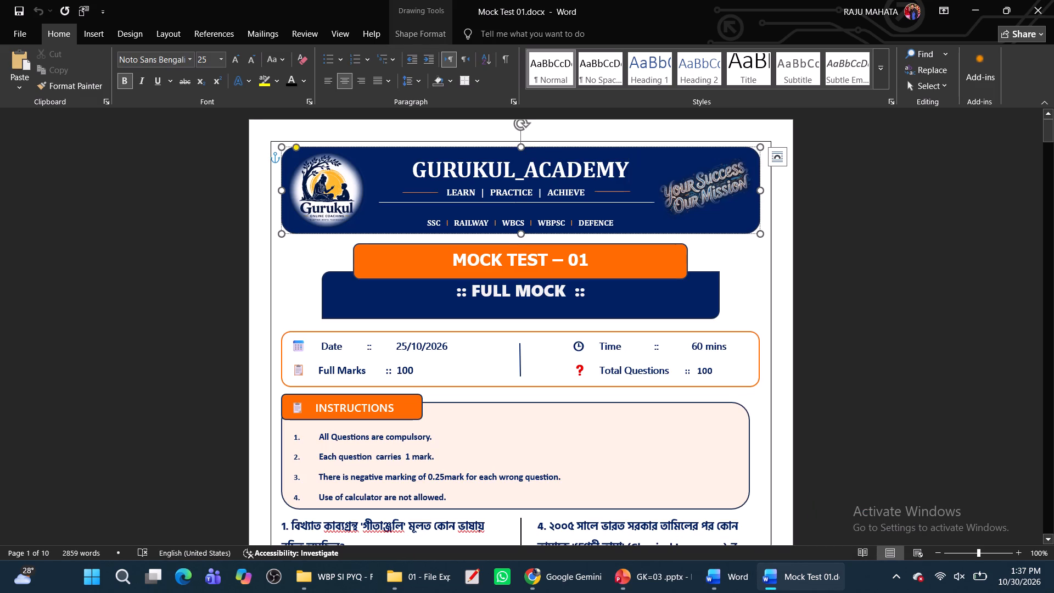
{"action": "left_click", "coordinate": [381, 227]}
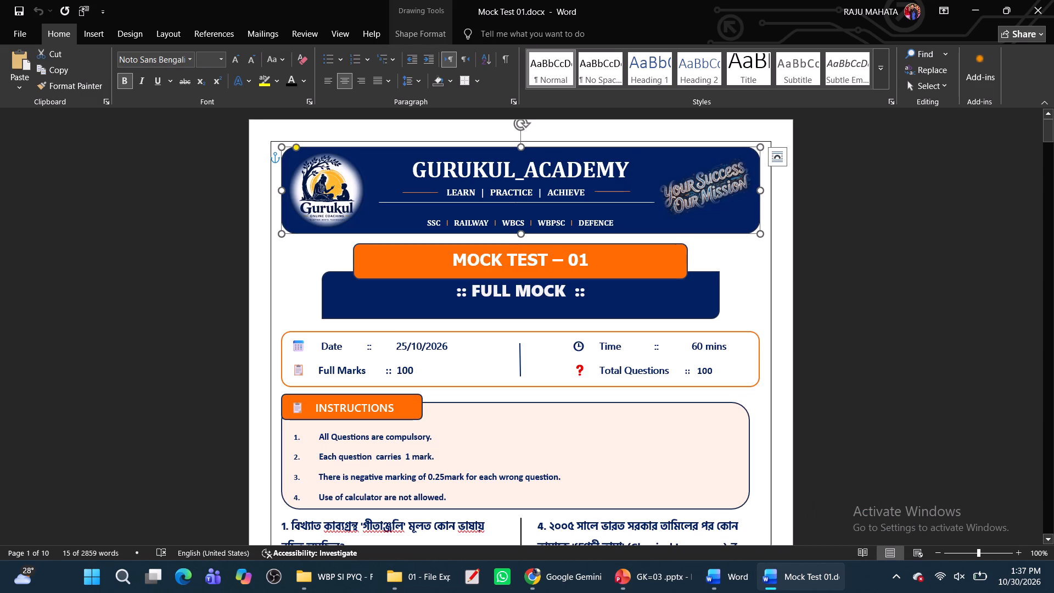
{"action": "key", "text": "ctrl+c"}
{"action": "left_click", "coordinate": [742, 592]}
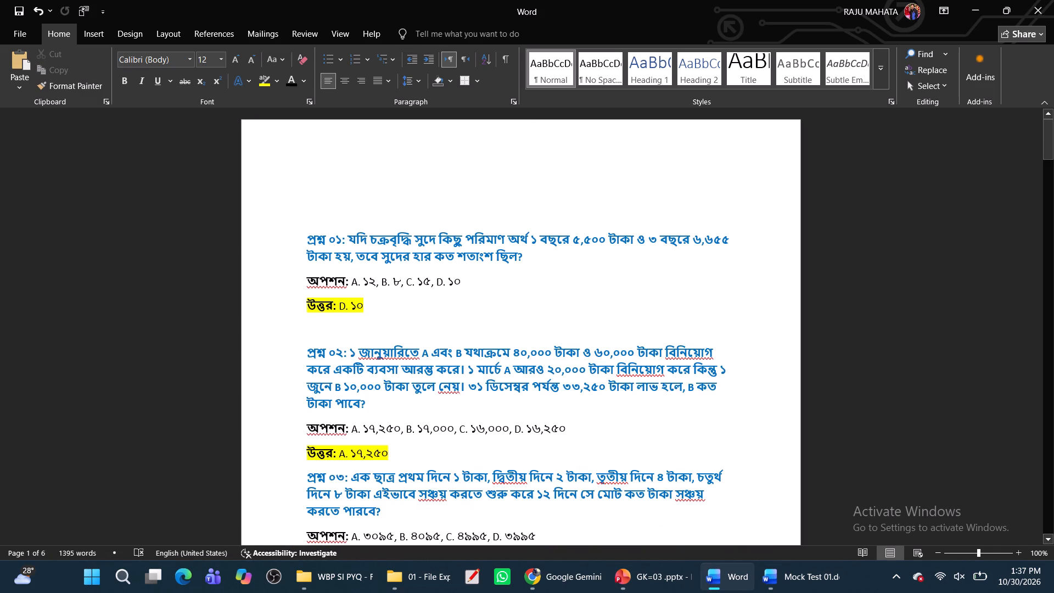
{"action": "left_click", "coordinate": [309, 201]}
{"action": "key", "text": "ctrl+v"}
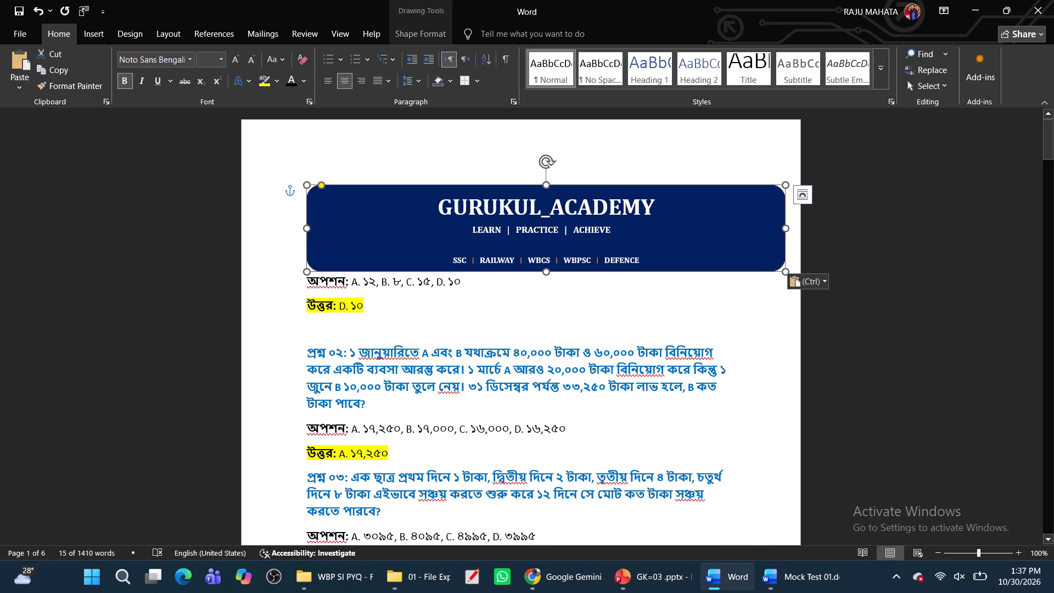
Move the pasted banner up into the first page's top margin and insert a blank line before প্রশ্ন ০১.
{"action": "left_click", "coordinate": [738, 219]}
{"action": "left_click", "coordinate": [913, 249]}
{"action": "left_click", "coordinate": [733, 236]}
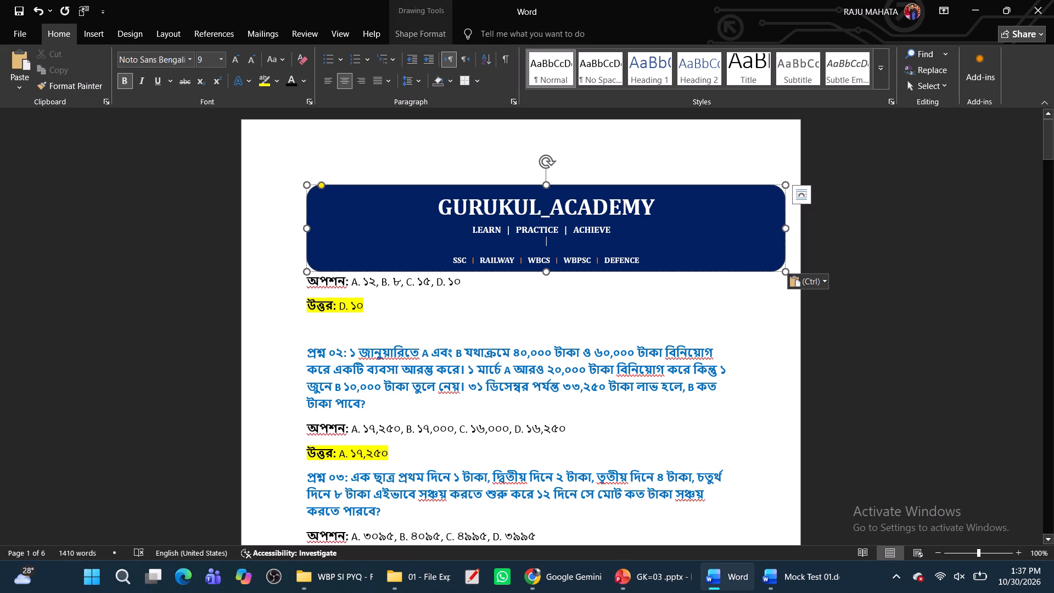
{"action": "left_click_drag", "start_coordinate": [782, 221], "coordinate": [756, 191]}
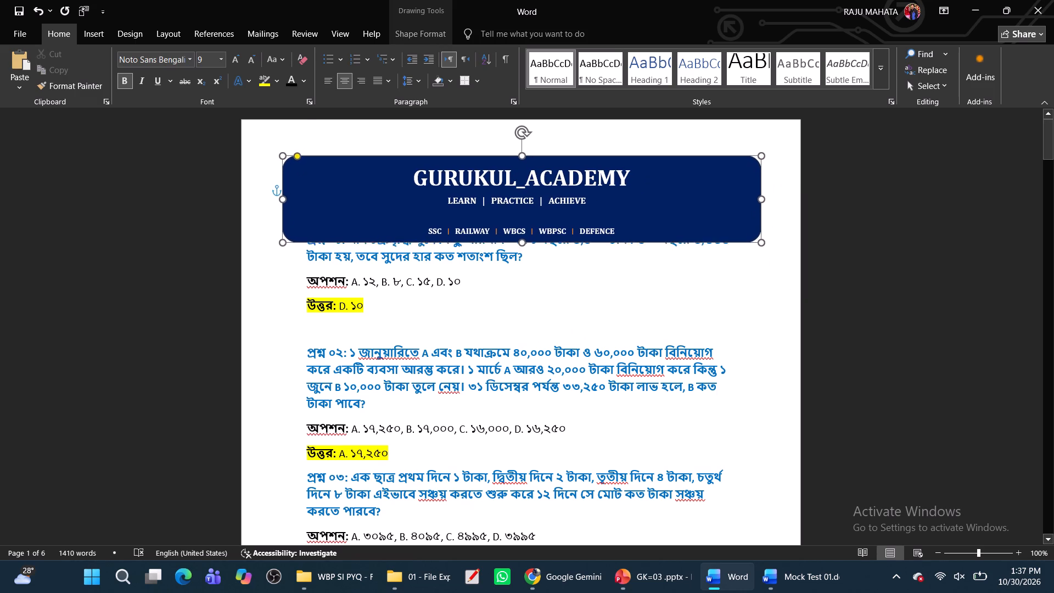
{"action": "left_click_drag", "start_coordinate": [756, 191], "coordinate": [748, 175]}
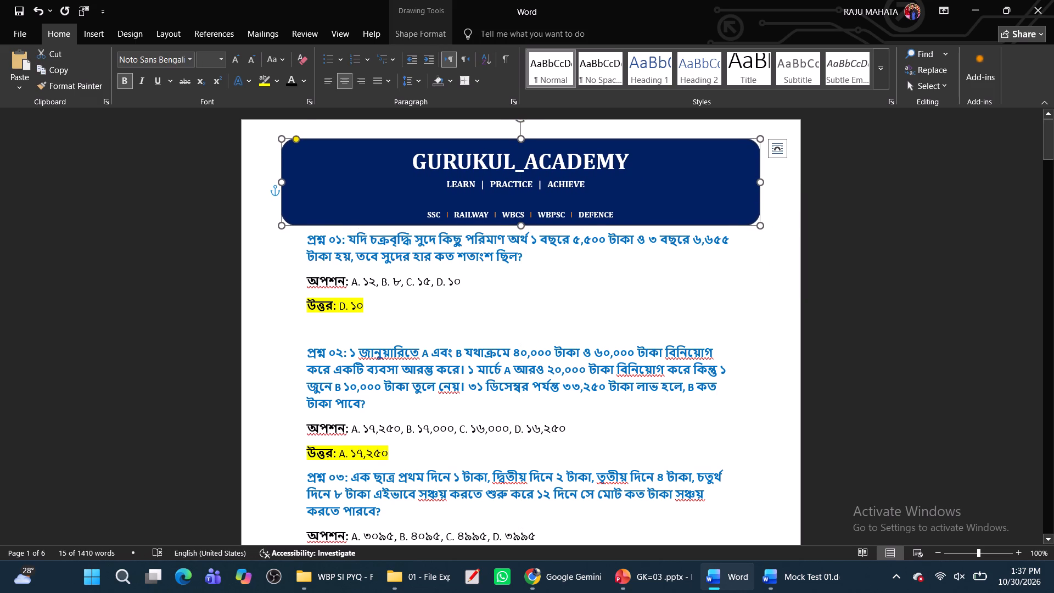
{"action": "left_click", "coordinate": [303, 240]}
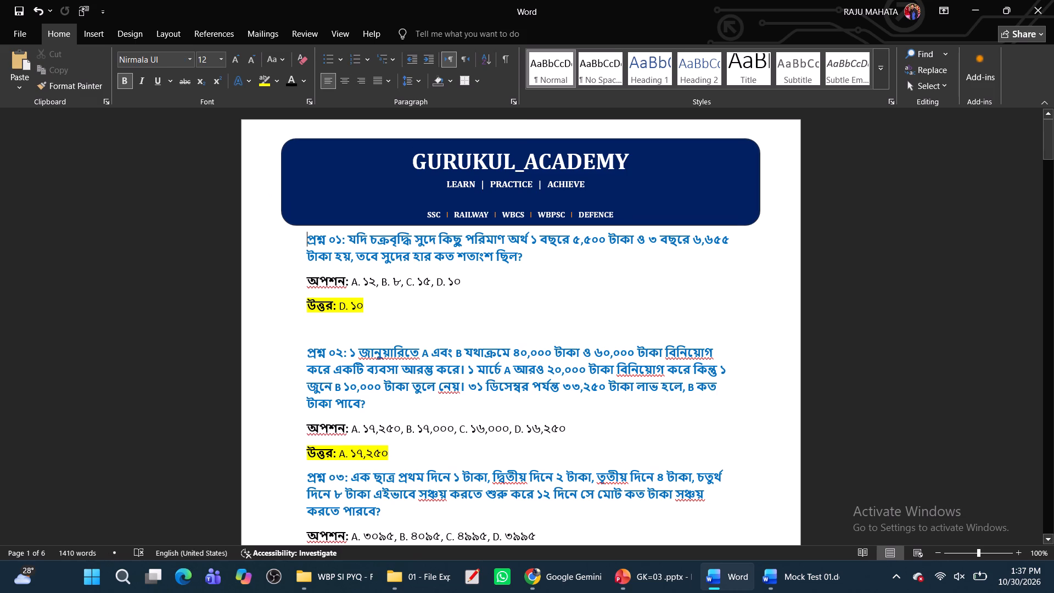
{"action": "key", "text": "Return"}
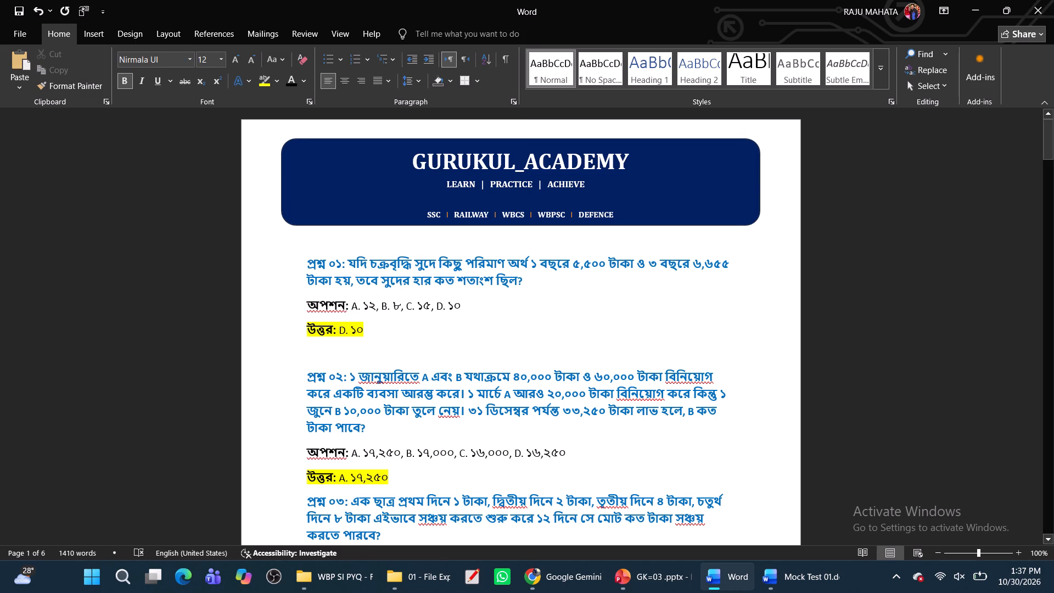
{"action": "left_click", "coordinate": [734, 187]}
{"action": "left_click", "coordinate": [758, 168]}
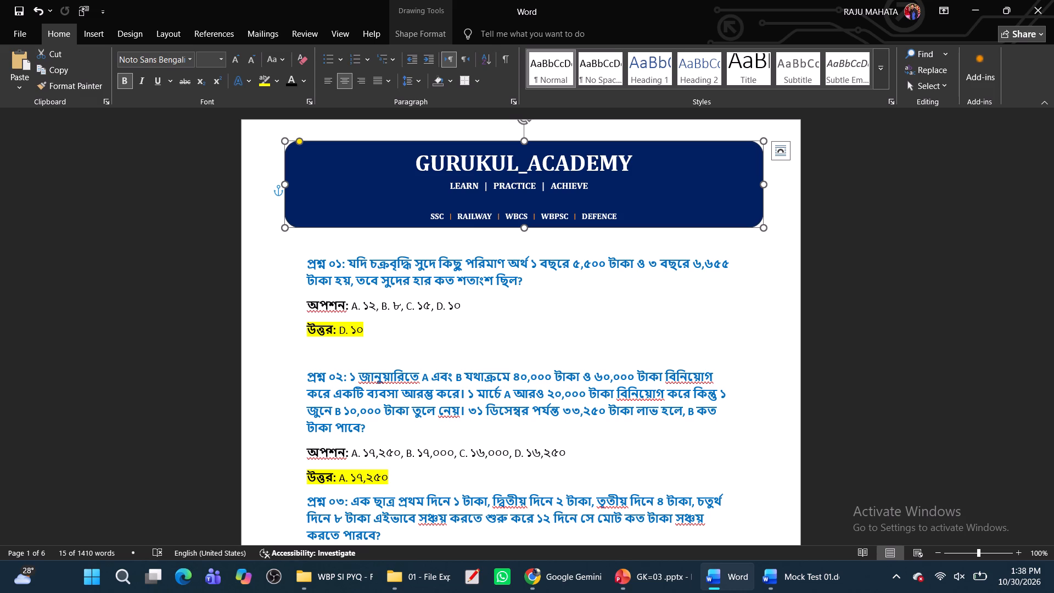
Copy the round Gurukul logo from Mock Test 01.docx and place it on the left end of the question document's banner.
{"action": "left_click", "coordinate": [791, 573]}
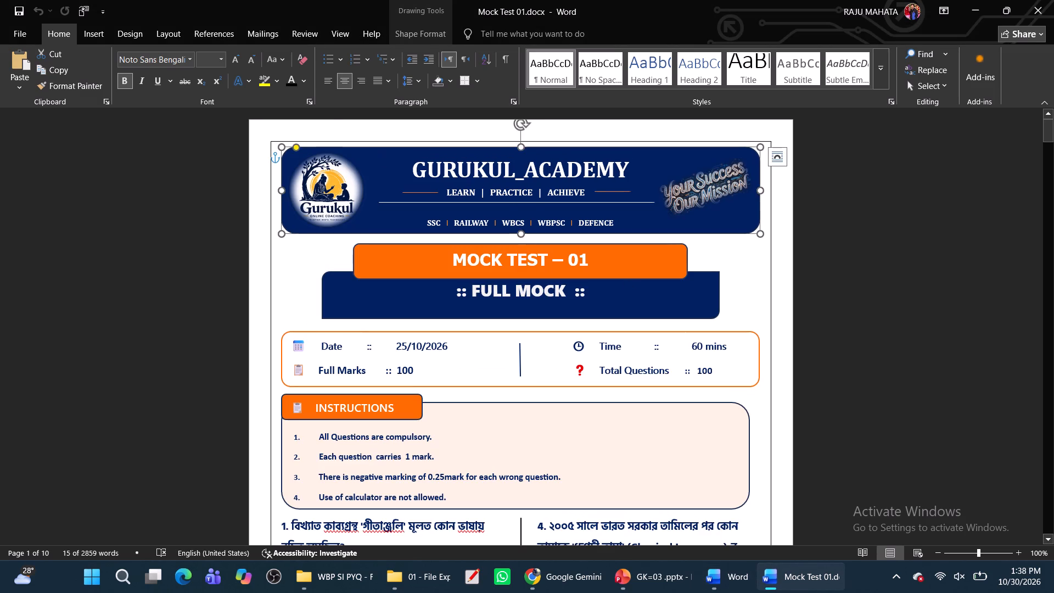
{"action": "left_click", "coordinate": [327, 193]}
{"action": "key", "text": "ctrl+c"}
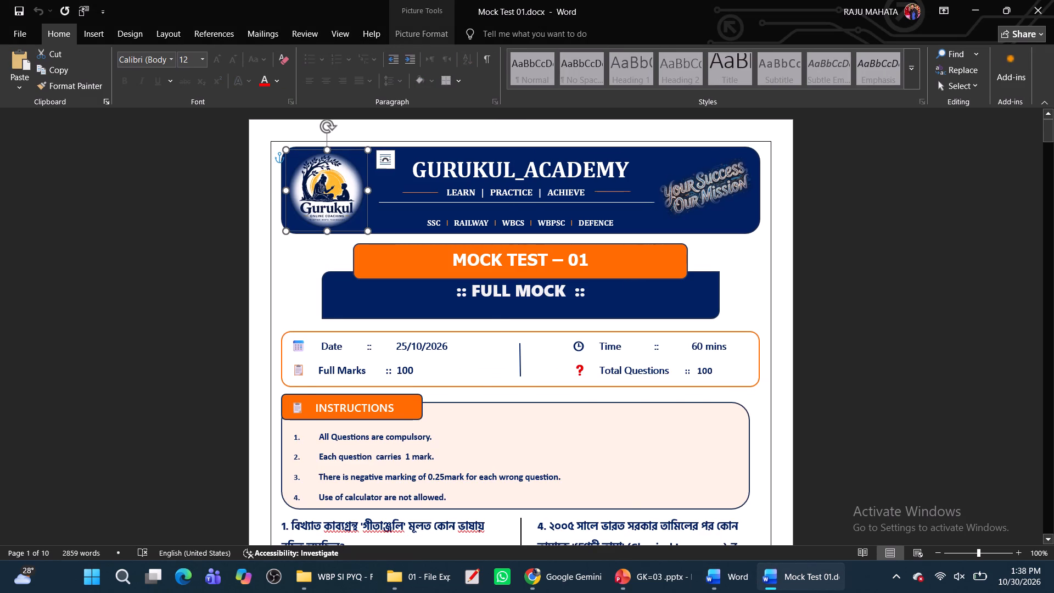
{"action": "left_click", "coordinate": [731, 575]}
{"action": "left_click", "coordinate": [334, 183]}
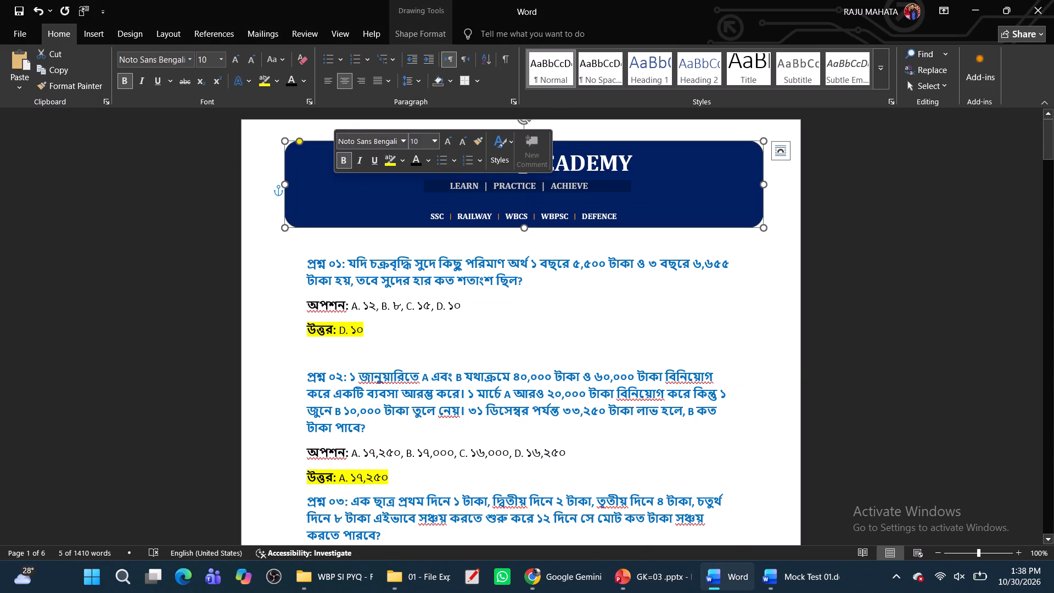
{"action": "key", "text": "ctrl+v"}
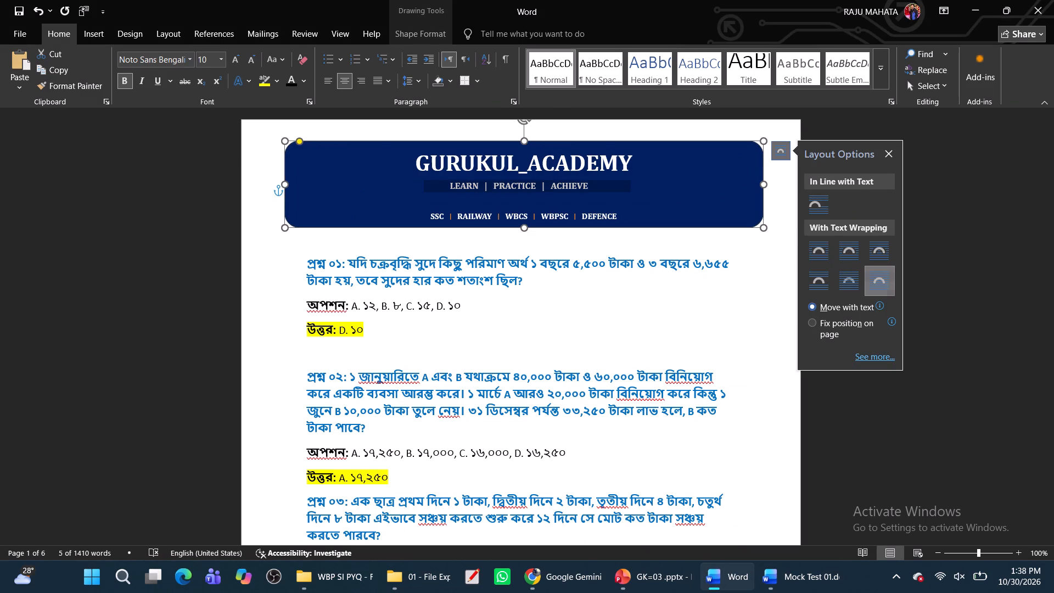
{"action": "left_click", "coordinate": [330, 184]}
{"action": "left_click", "coordinate": [432, 328]}
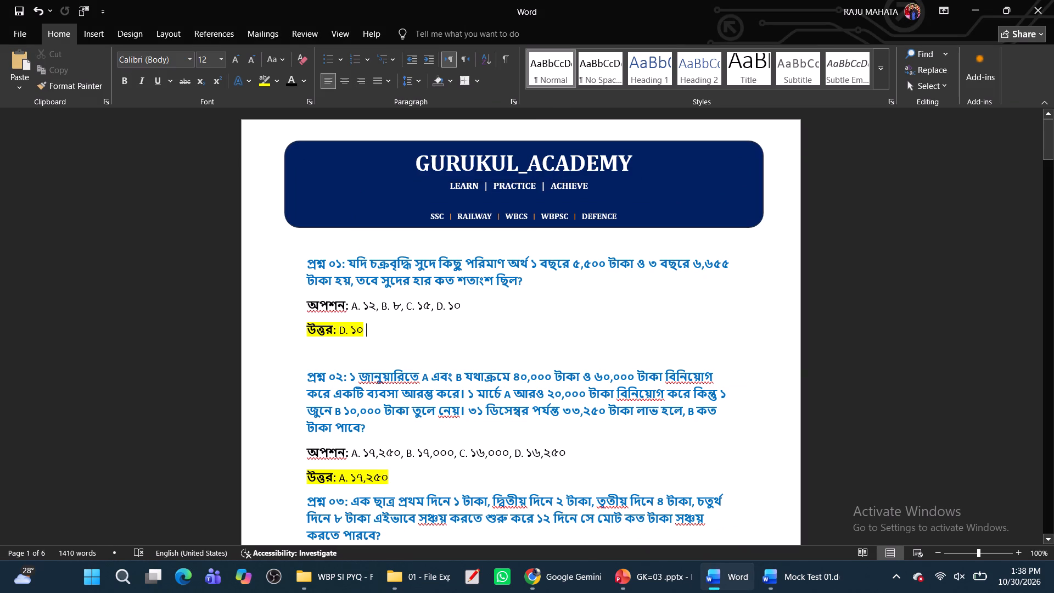
{"action": "left_click", "coordinate": [316, 243]}
{"action": "key", "text": "ctrl+v"}
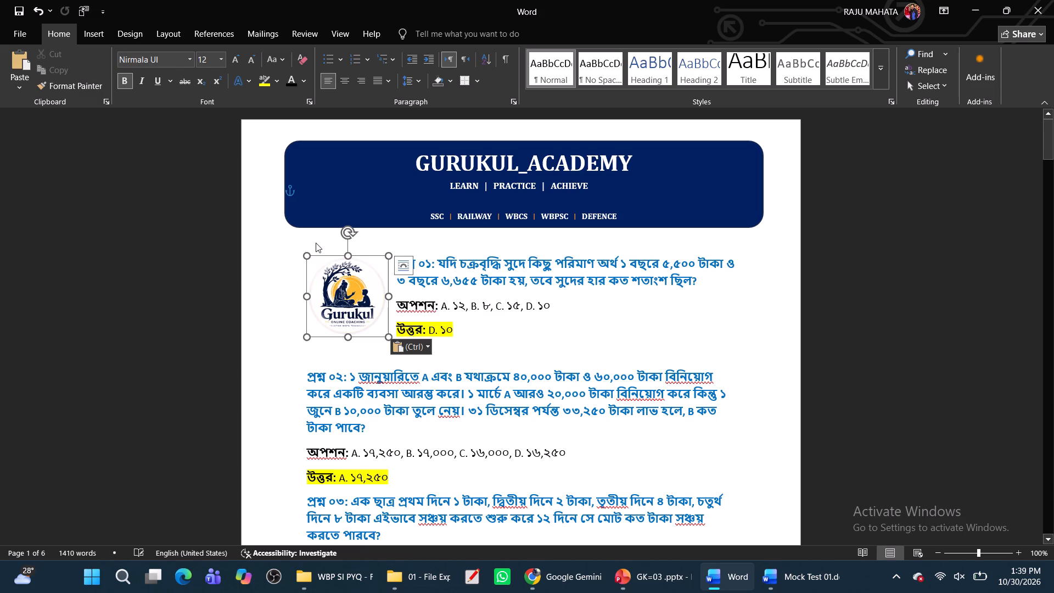
{"action": "left_click_drag", "start_coordinate": [352, 314], "coordinate": [352, 198]}
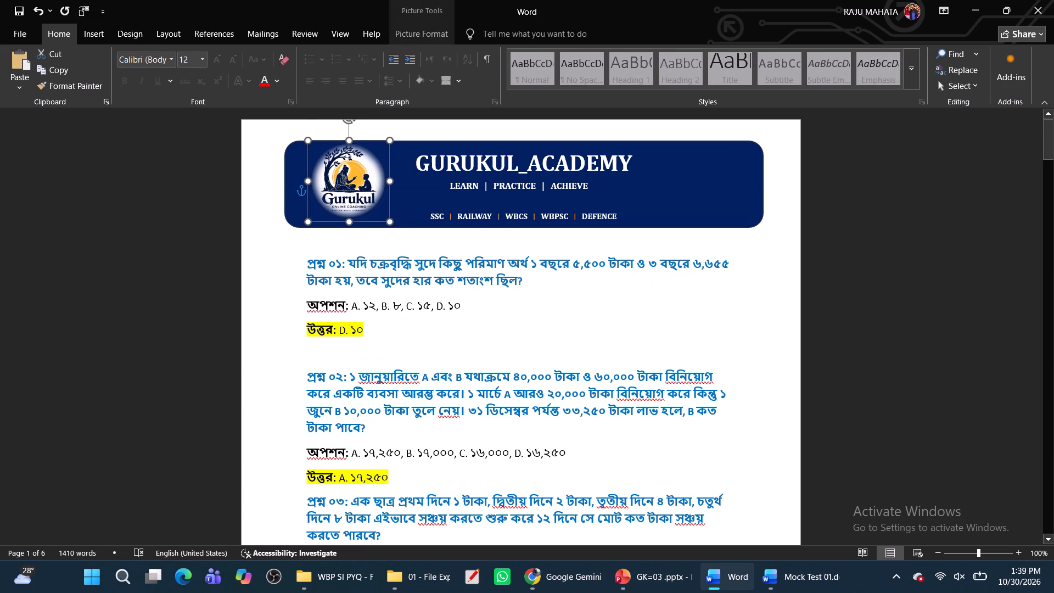
{"action": "left_click_drag", "start_coordinate": [352, 198], "coordinate": [339, 205]}
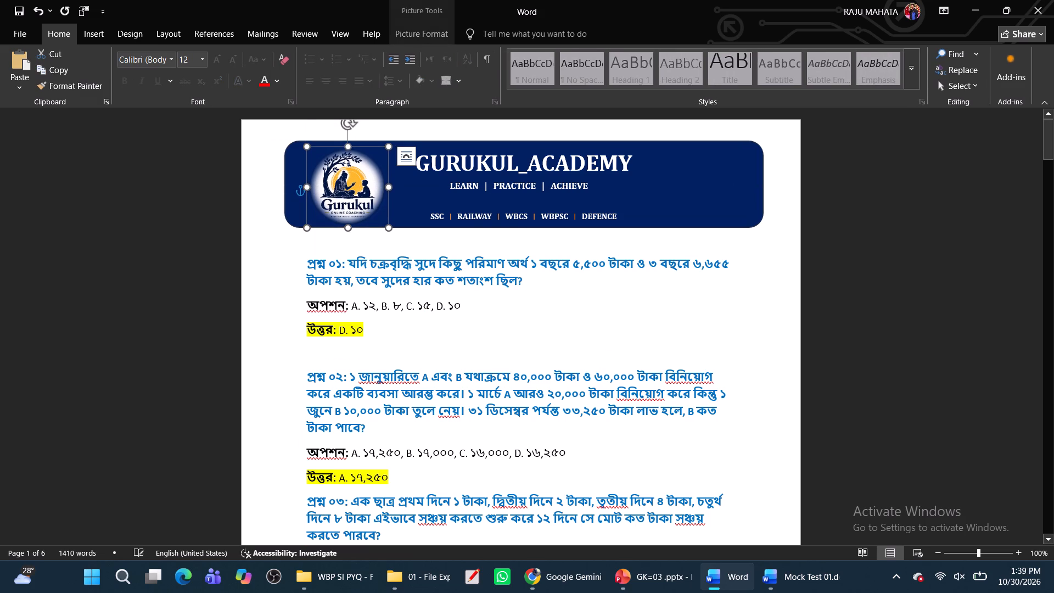
{"action": "left_click_drag", "start_coordinate": [351, 193], "coordinate": [342, 192]}
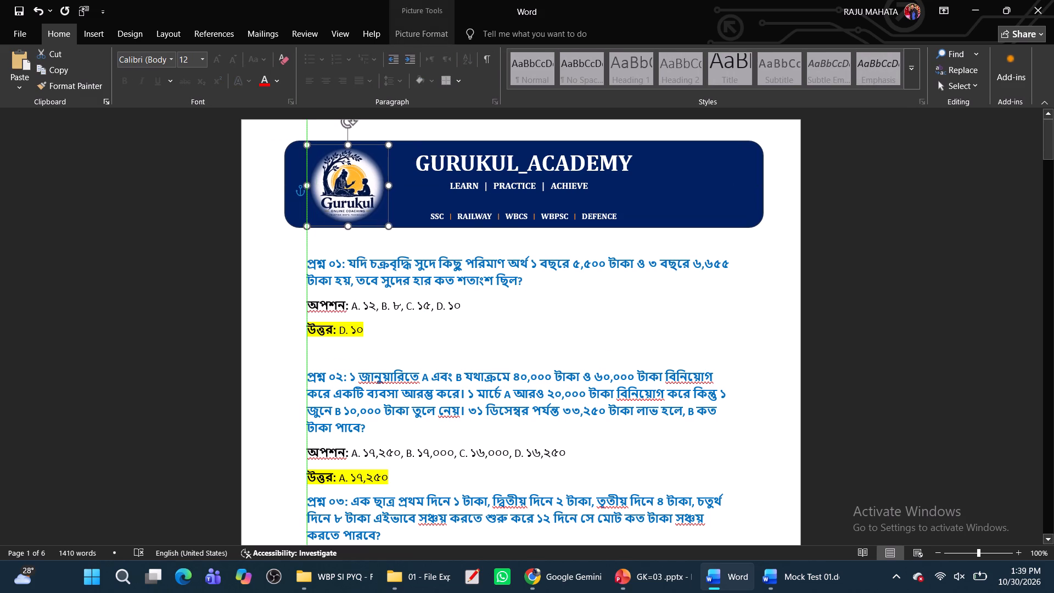
{"action": "left_click_drag", "start_coordinate": [342, 192], "coordinate": [341, 192]}
{"action": "left_click", "coordinate": [554, 320]}
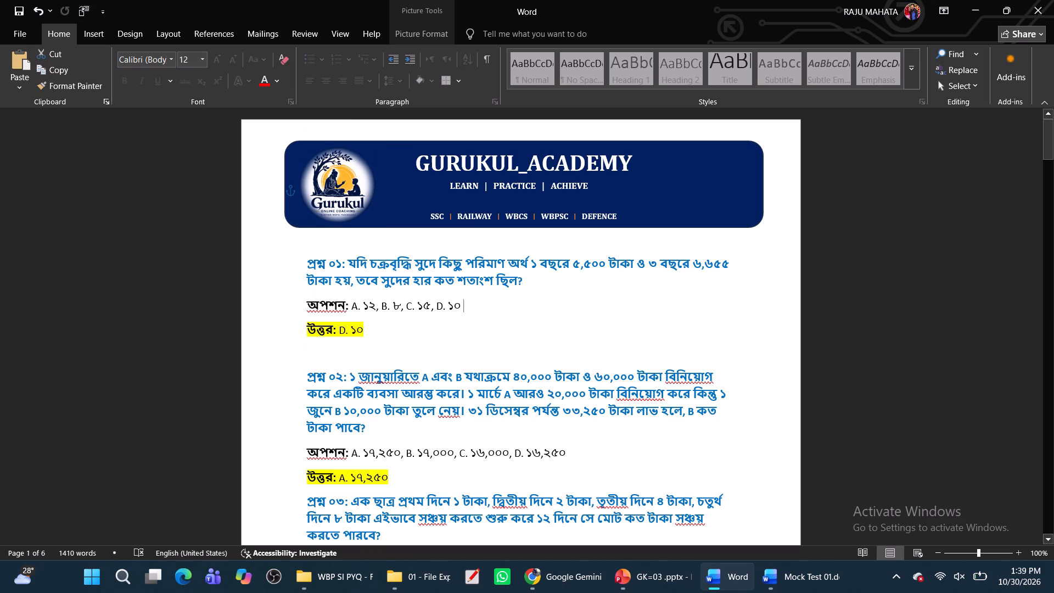
Paste a second Gurukul logo and place it on the right end of the banner, level with the first.
{"action": "left_click", "coordinate": [795, 583]}
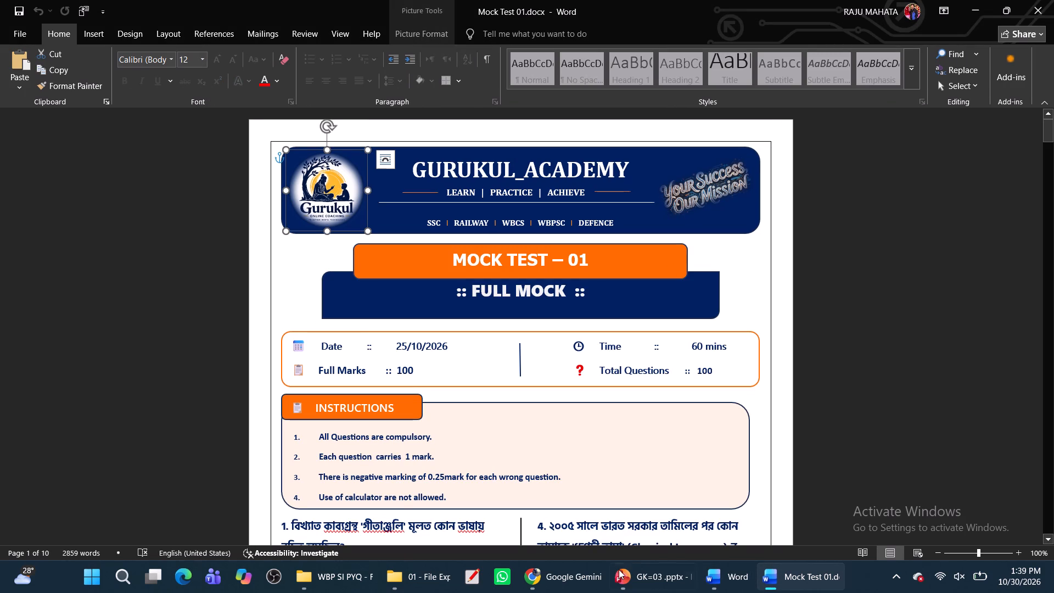
{"action": "left_click", "coordinate": [565, 579]}
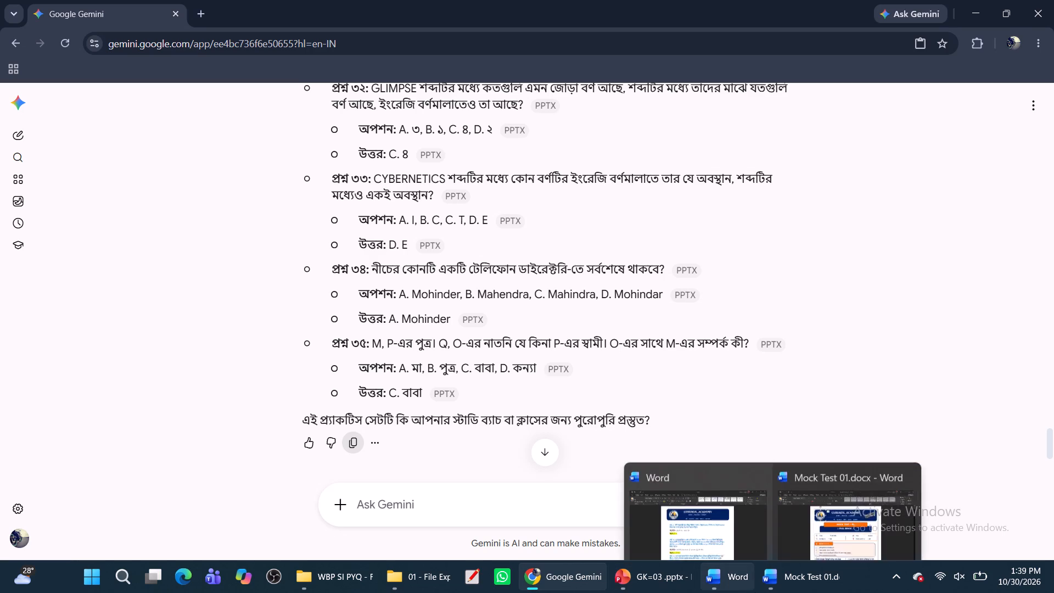
{"action": "left_click", "coordinate": [743, 588]}
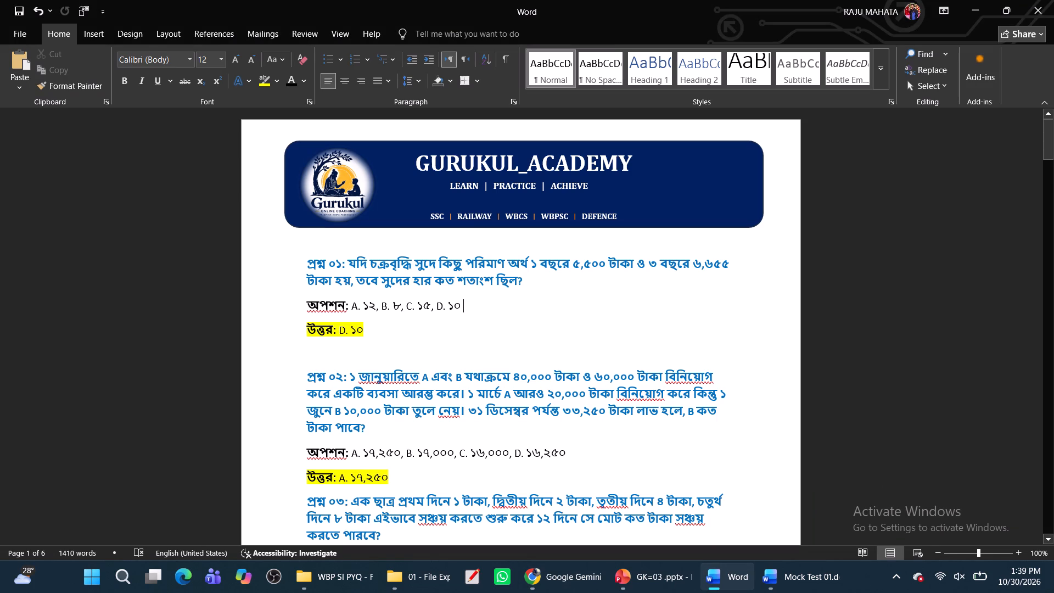
{"action": "left_click", "coordinate": [393, 255]}
{"action": "key", "text": "ctrl+v"}
{"action": "left_click_drag", "start_coordinate": [411, 309], "coordinate": [698, 200]}
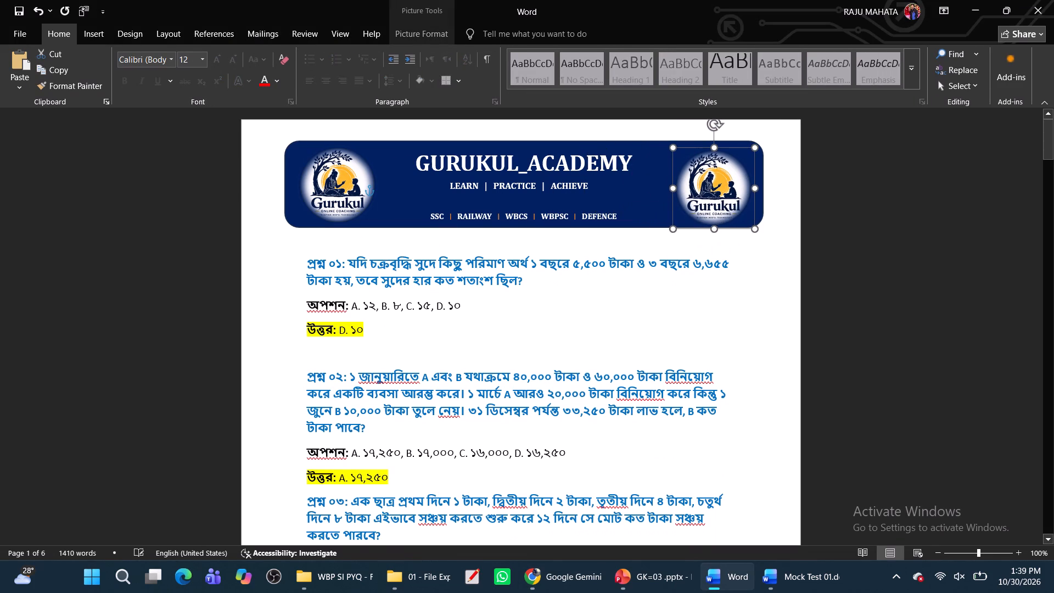
{"action": "left_click_drag", "start_coordinate": [698, 200], "coordinate": [690, 198]}
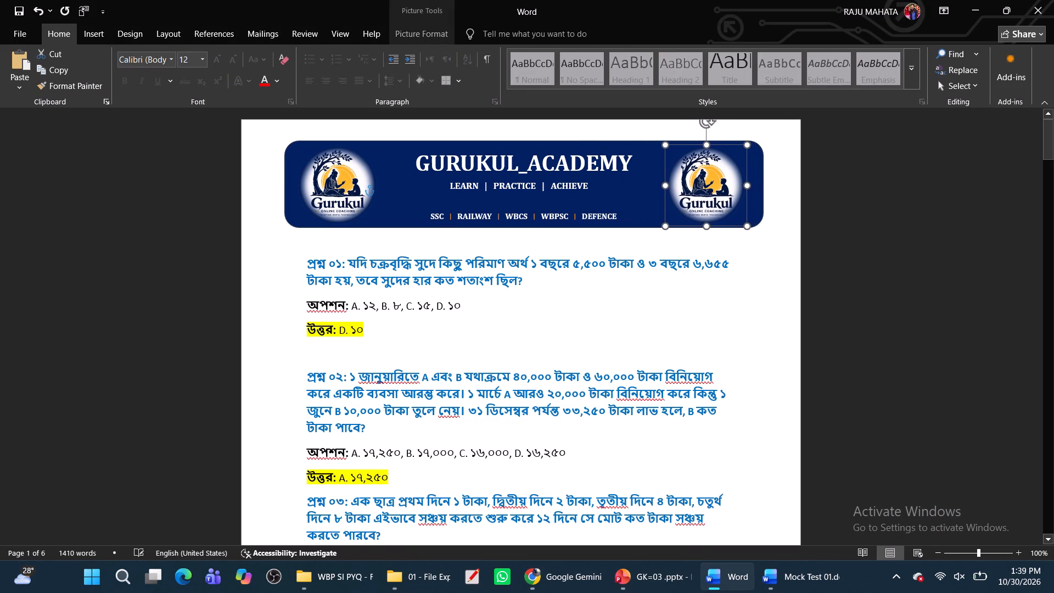
{"action": "left_click_drag", "start_coordinate": [690, 198], "coordinate": [689, 197]}
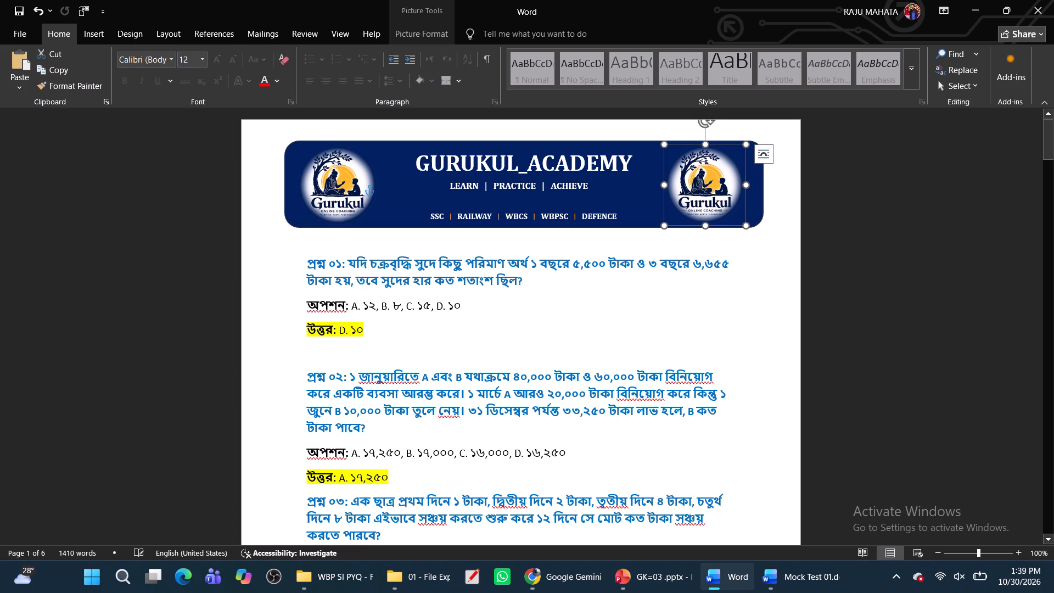
{"action": "left_click", "coordinate": [774, 293]}
Remove the blank line between the উত্তর of প্রশ্ন ০১ and প্রশ্ন ০২.
{"action": "left_click", "coordinate": [305, 359]}
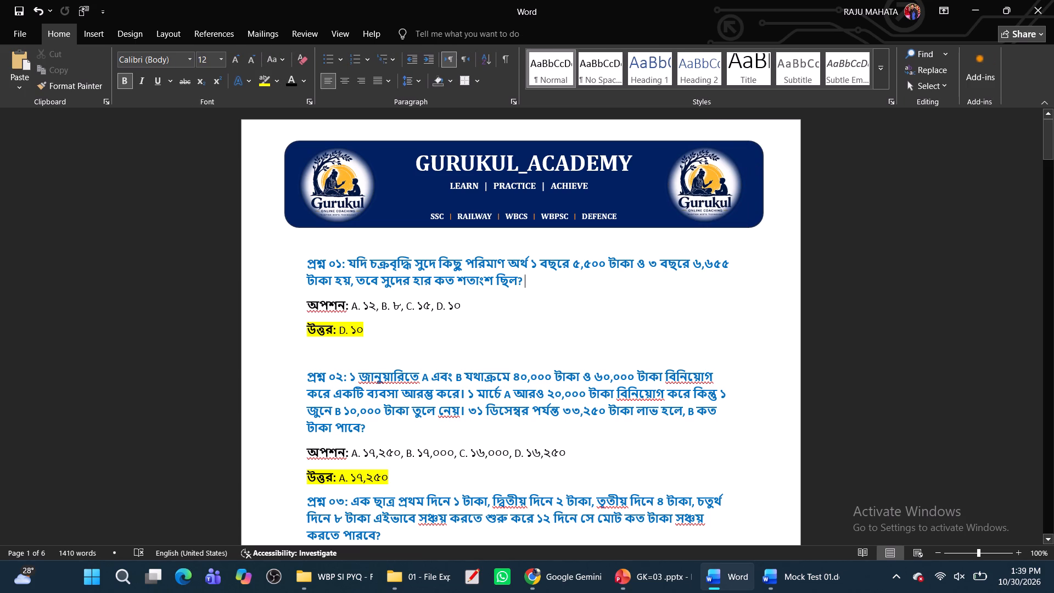
{"action": "key", "text": "BackSpace"}
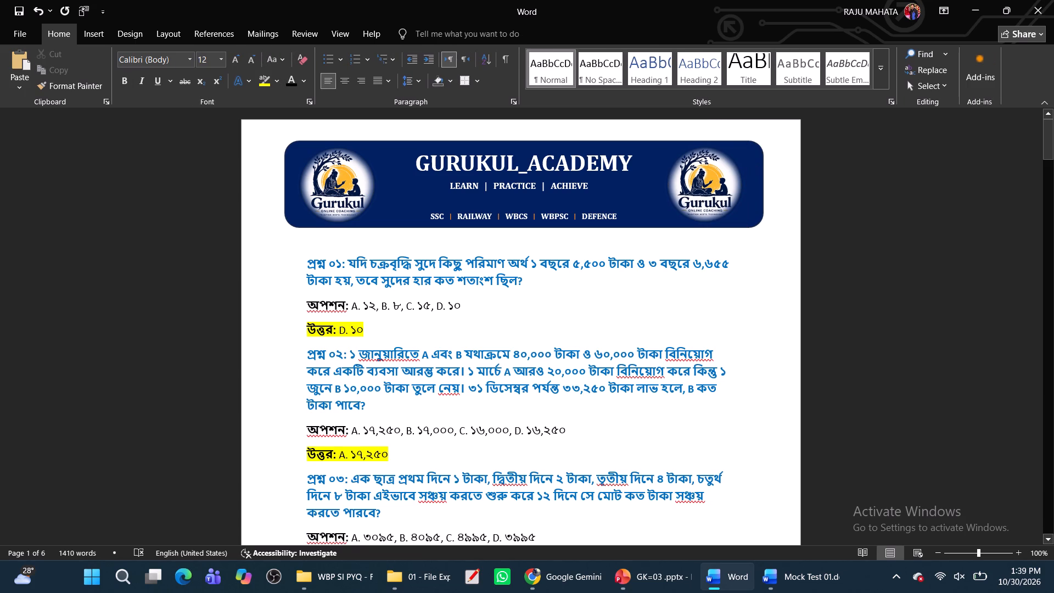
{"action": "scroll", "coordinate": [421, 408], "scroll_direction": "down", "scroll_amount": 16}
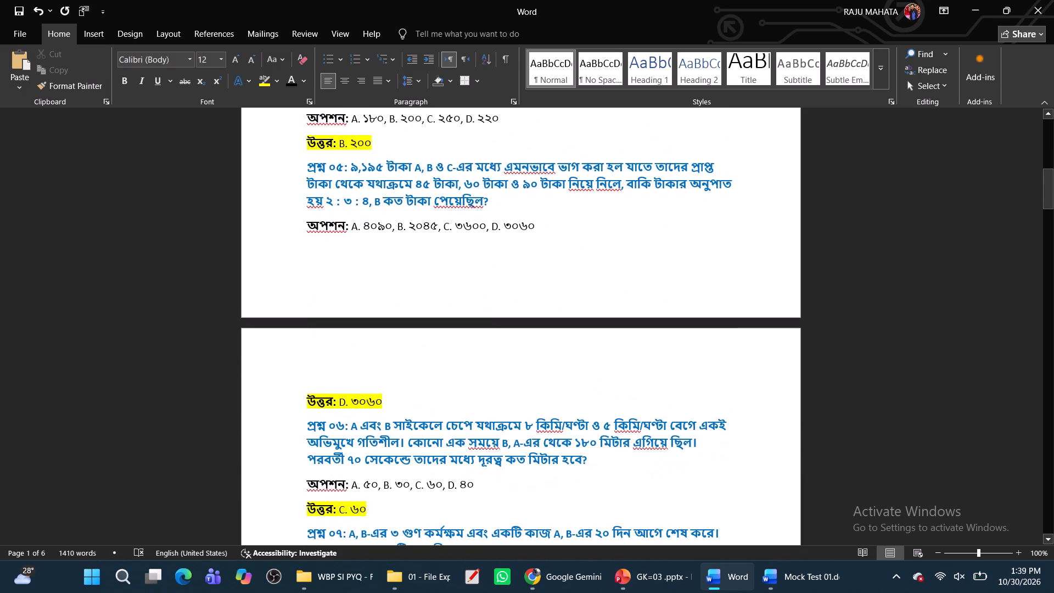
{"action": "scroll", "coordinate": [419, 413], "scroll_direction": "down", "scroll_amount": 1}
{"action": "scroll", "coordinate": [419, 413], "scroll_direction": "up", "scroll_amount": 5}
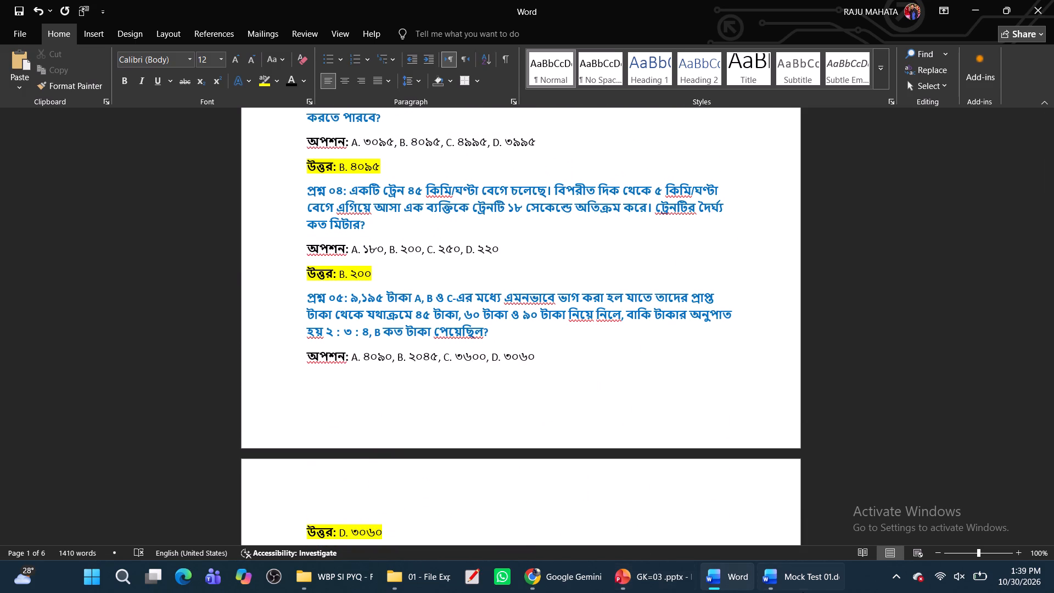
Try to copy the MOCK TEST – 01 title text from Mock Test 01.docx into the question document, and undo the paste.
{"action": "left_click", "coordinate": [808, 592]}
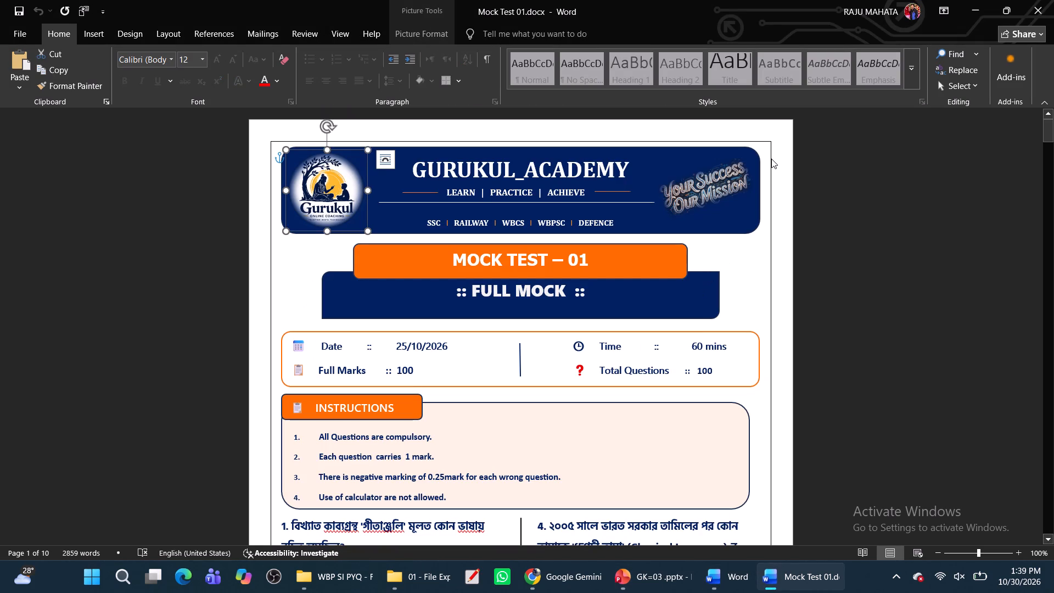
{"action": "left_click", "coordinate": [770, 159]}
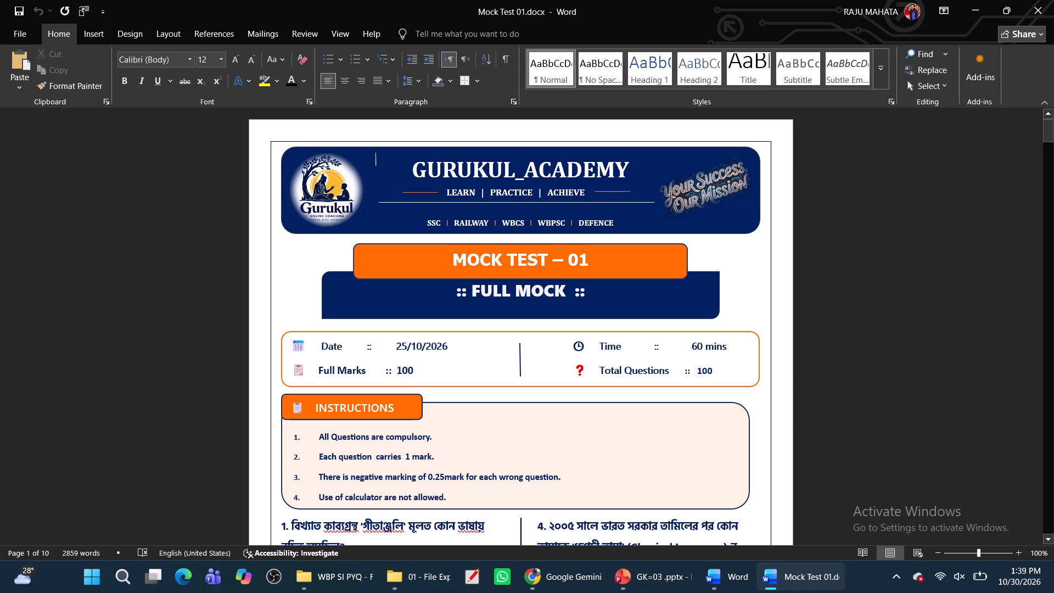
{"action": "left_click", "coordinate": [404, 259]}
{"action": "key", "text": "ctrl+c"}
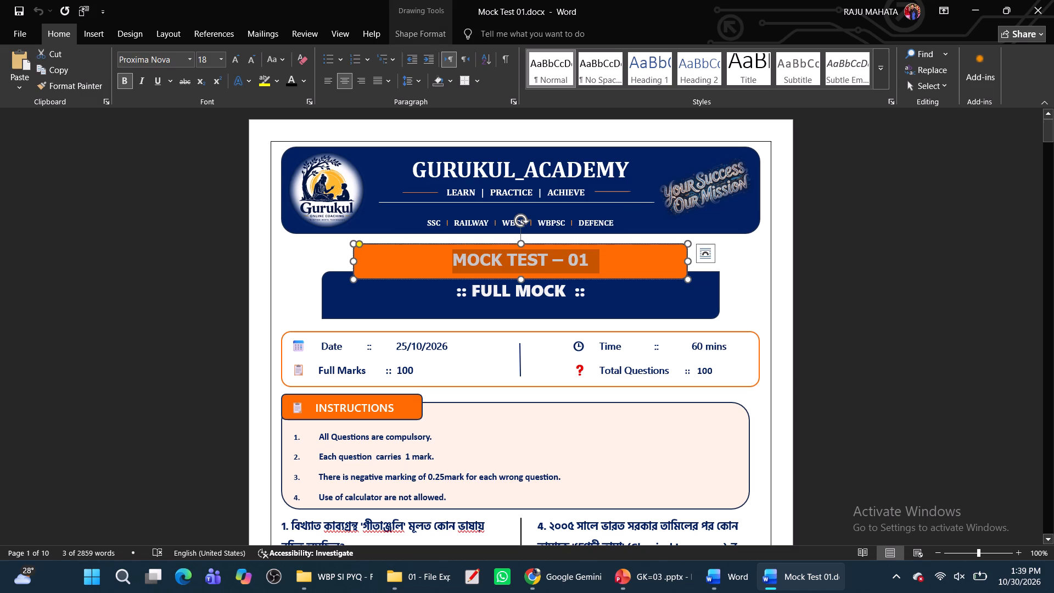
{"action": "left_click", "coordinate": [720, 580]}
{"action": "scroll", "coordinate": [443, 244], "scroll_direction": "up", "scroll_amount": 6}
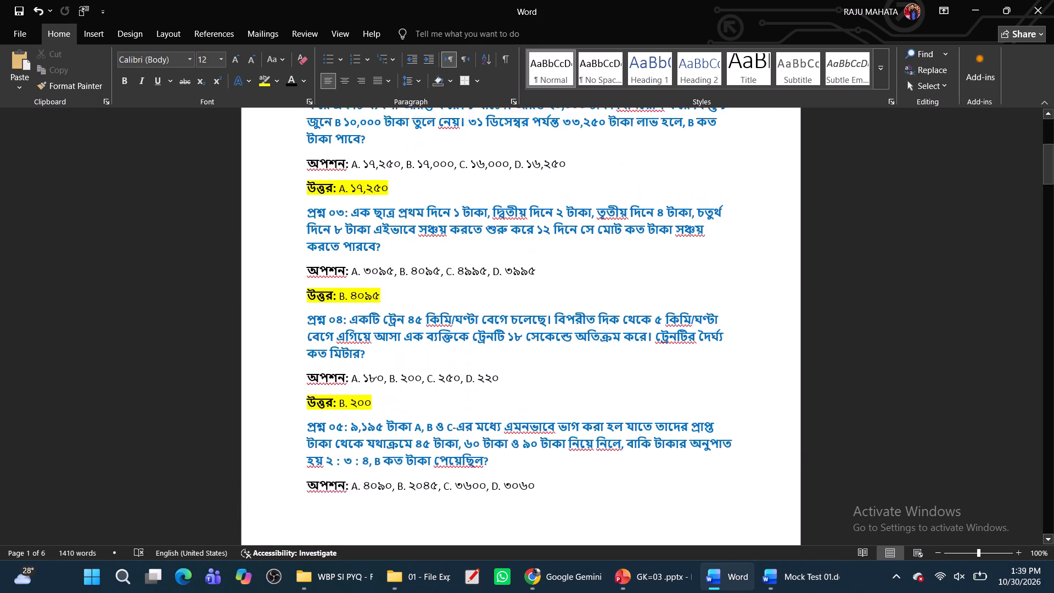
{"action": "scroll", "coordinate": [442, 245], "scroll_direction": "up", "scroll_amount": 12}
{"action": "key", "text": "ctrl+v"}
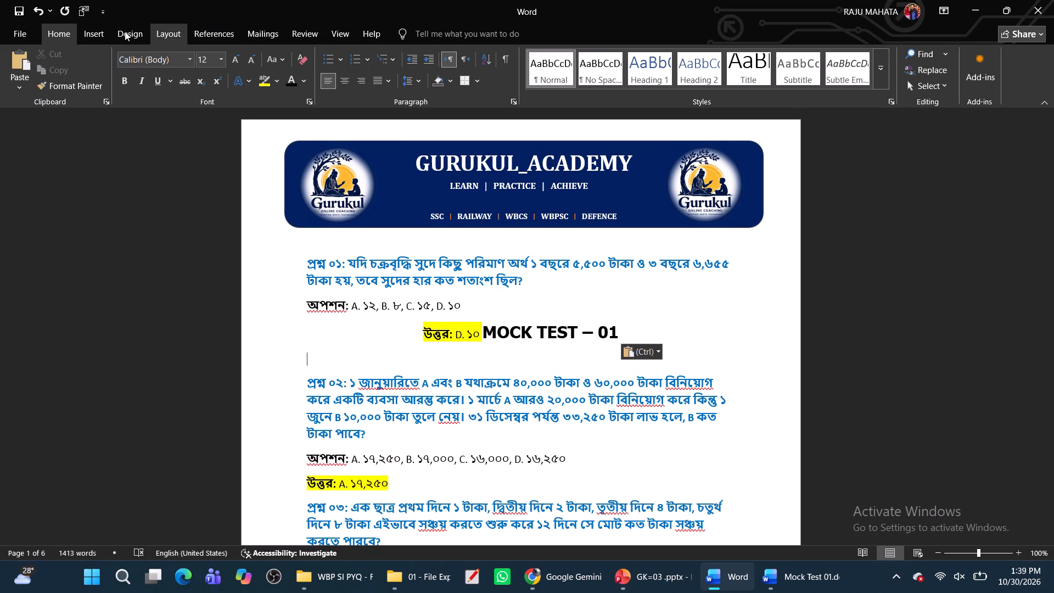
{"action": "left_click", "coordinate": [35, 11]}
Copy the whole orange MOCK TEST – 01 box from Mock Test 01.docx and place it directly beneath the question document's banner.
{"action": "left_click", "coordinate": [332, 239]}
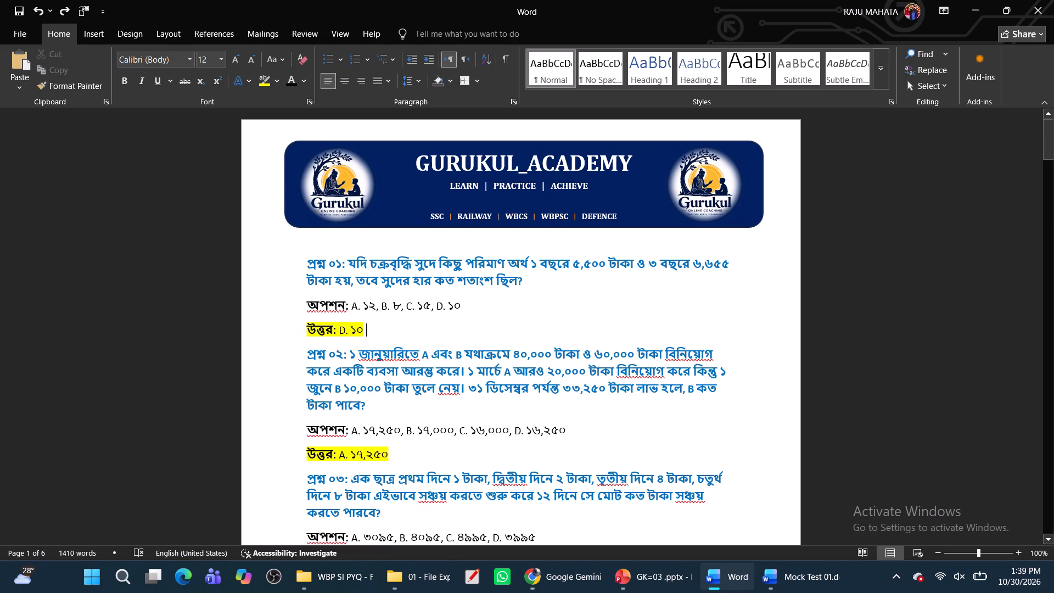
{"action": "left_click", "coordinate": [774, 578]}
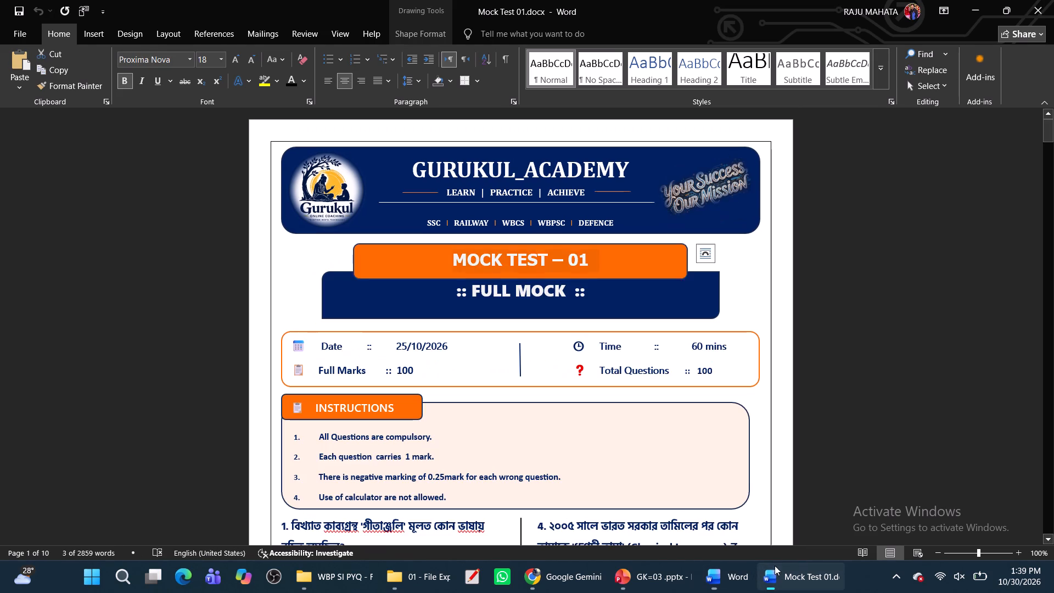
{"action": "left_click", "coordinate": [681, 247]}
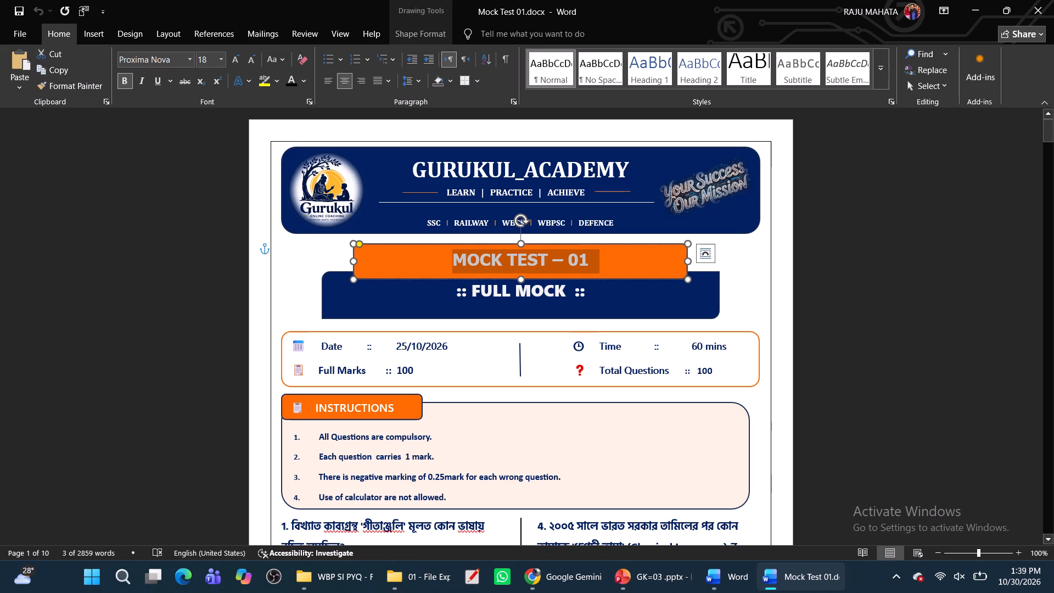
{"action": "key", "text": "ctrl+c"}
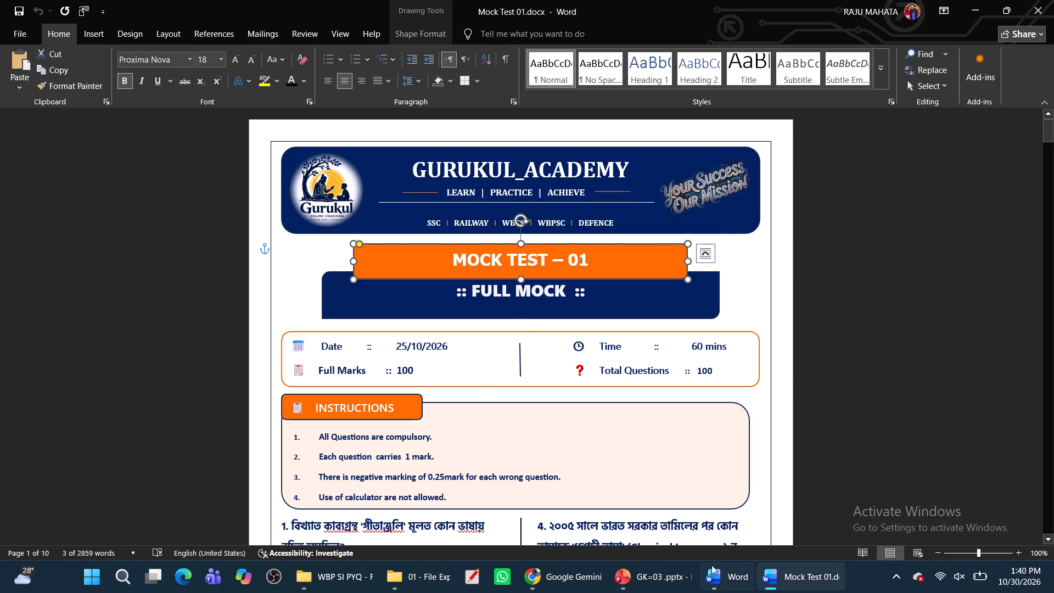
{"action": "left_click", "coordinate": [721, 584]}
{"action": "key", "text": "ctrl+v"}
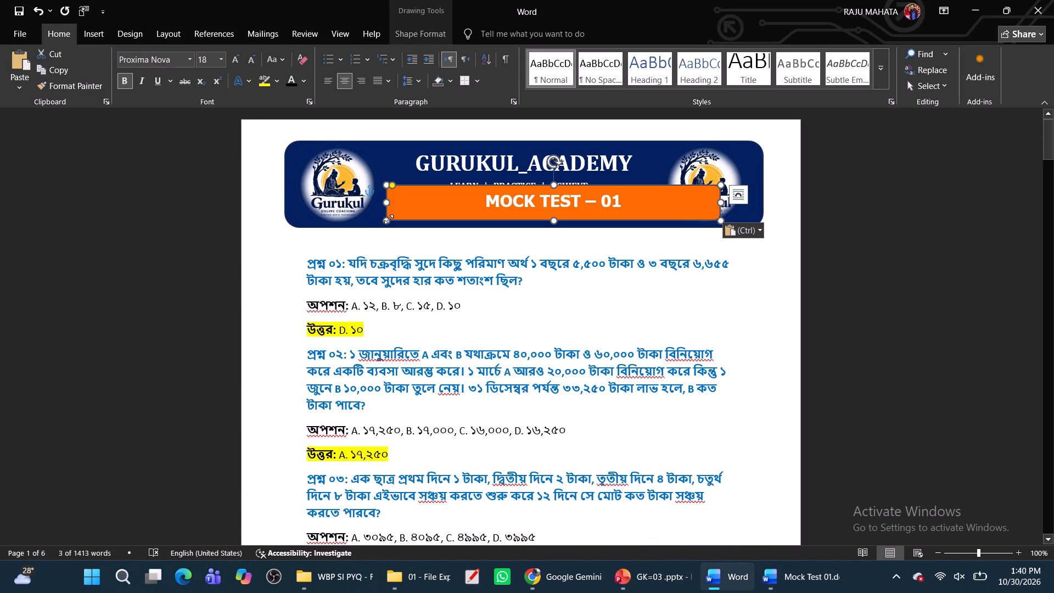
{"action": "left_click_drag", "start_coordinate": [394, 217], "coordinate": [363, 252]}
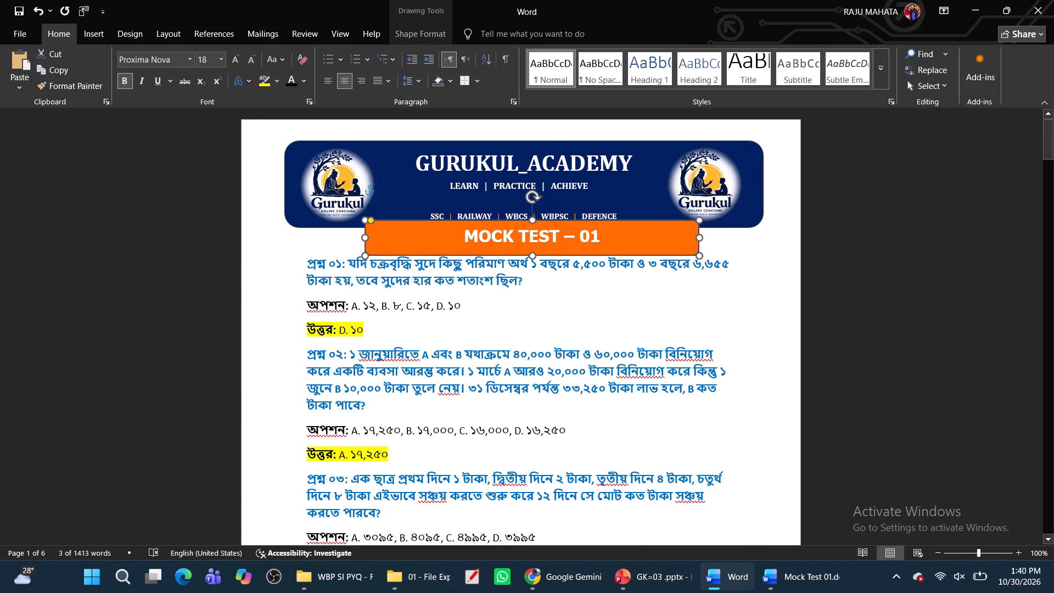
{"action": "left_click_drag", "start_coordinate": [363, 252], "coordinate": [360, 256]}
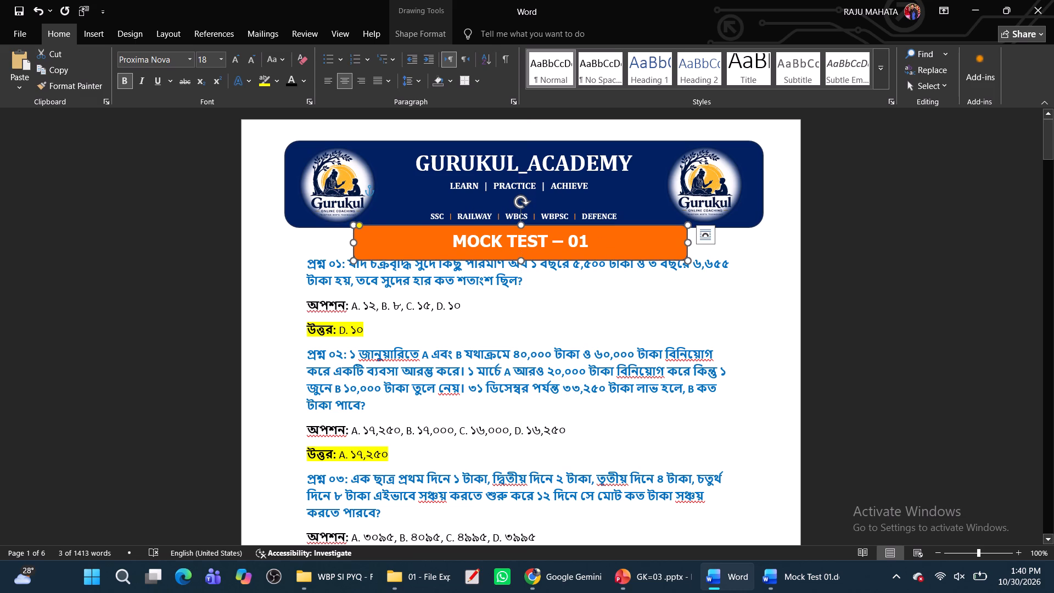
Insert a blank line before প্রশ্ন ০১ and centre the orange title box in the space between the banner and the question.
{"action": "left_click", "coordinate": [306, 268]}
{"action": "key", "text": "Return"}
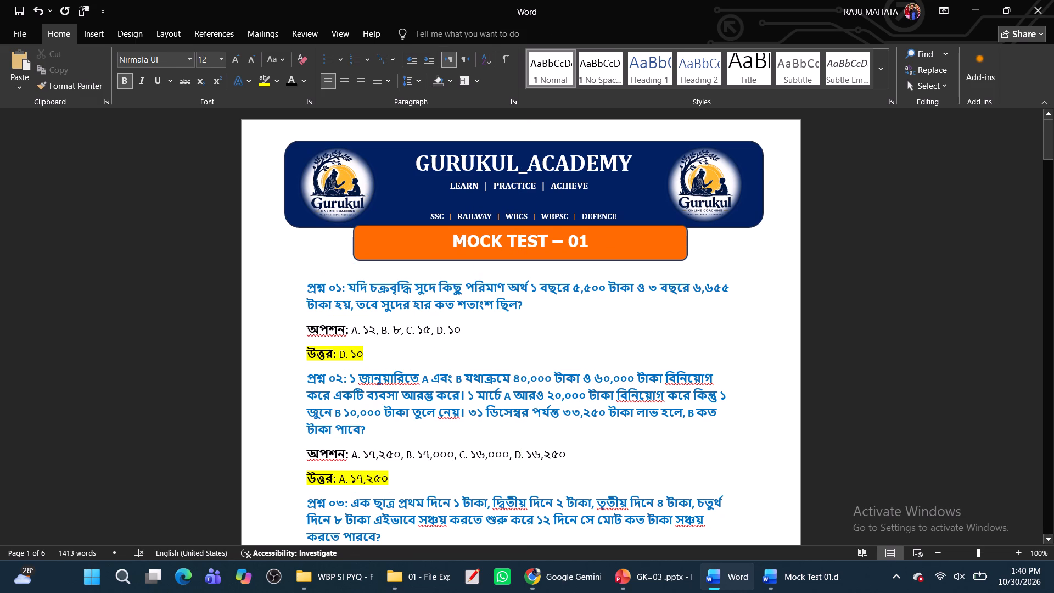
{"action": "left_click_drag", "start_coordinate": [354, 239], "coordinate": [359, 245]}
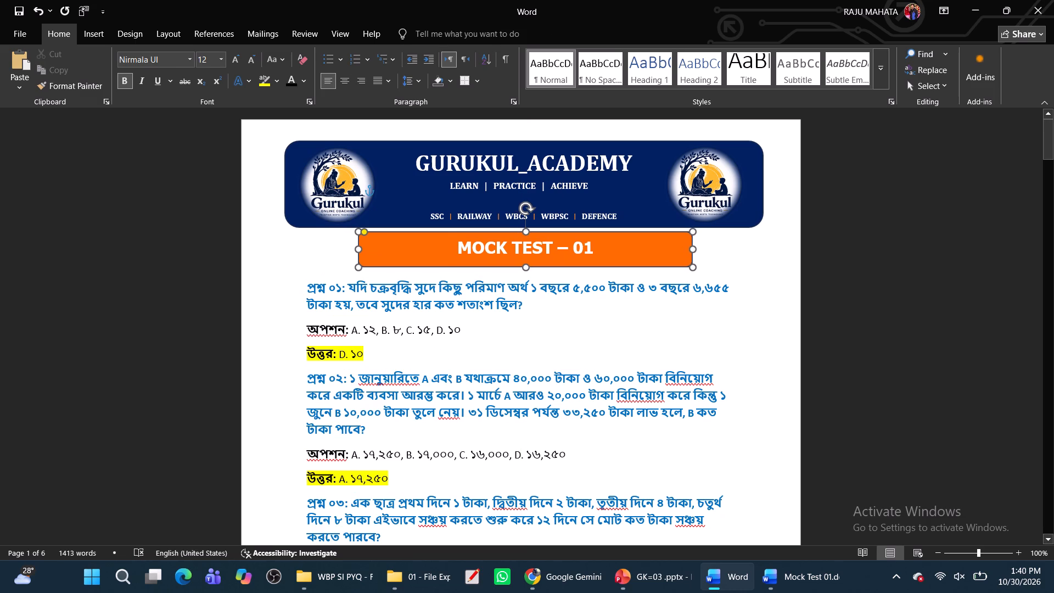
{"action": "left_click_drag", "start_coordinate": [359, 245], "coordinate": [360, 248]}
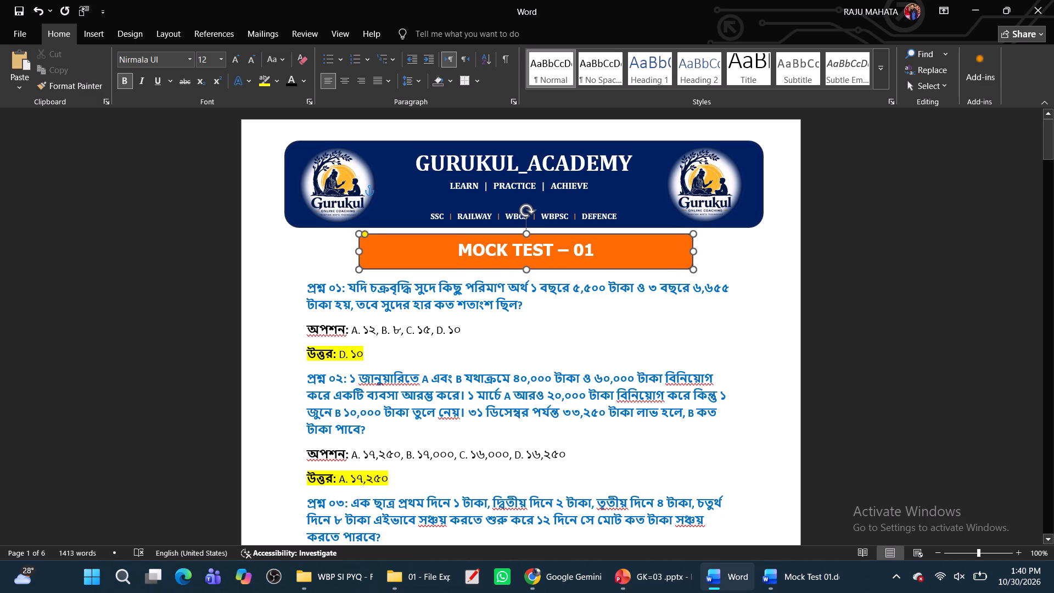
{"action": "left_click_drag", "start_coordinate": [360, 248], "coordinate": [360, 248]}
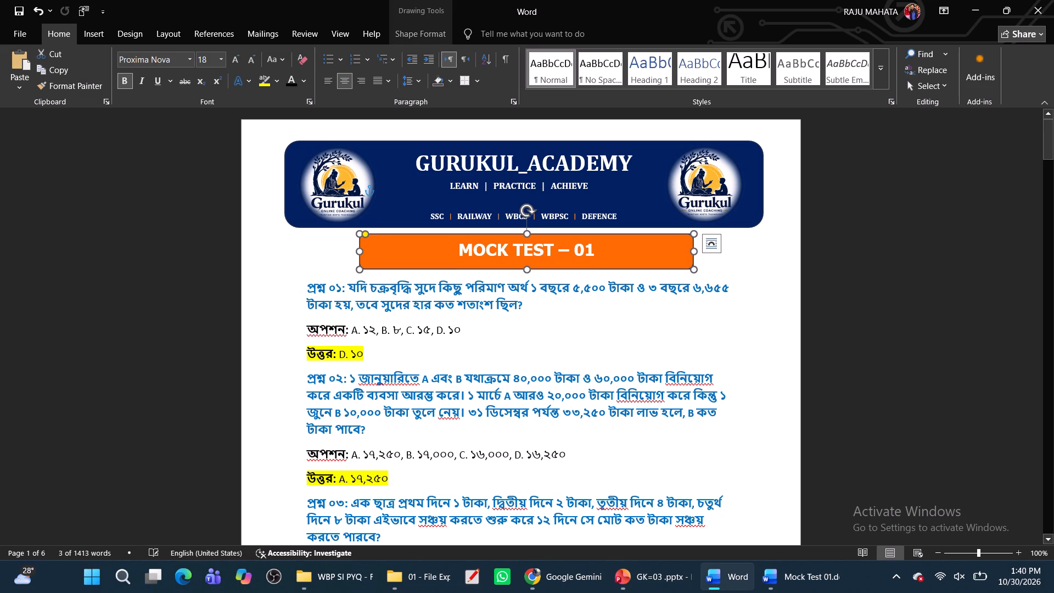
Replace the text in the orange title box with MATH PRACTICE SET.
{"action": "left_click", "coordinate": [456, 253]}
{"action": "left_click_drag", "start_coordinate": [456, 253], "coordinate": [607, 248]}
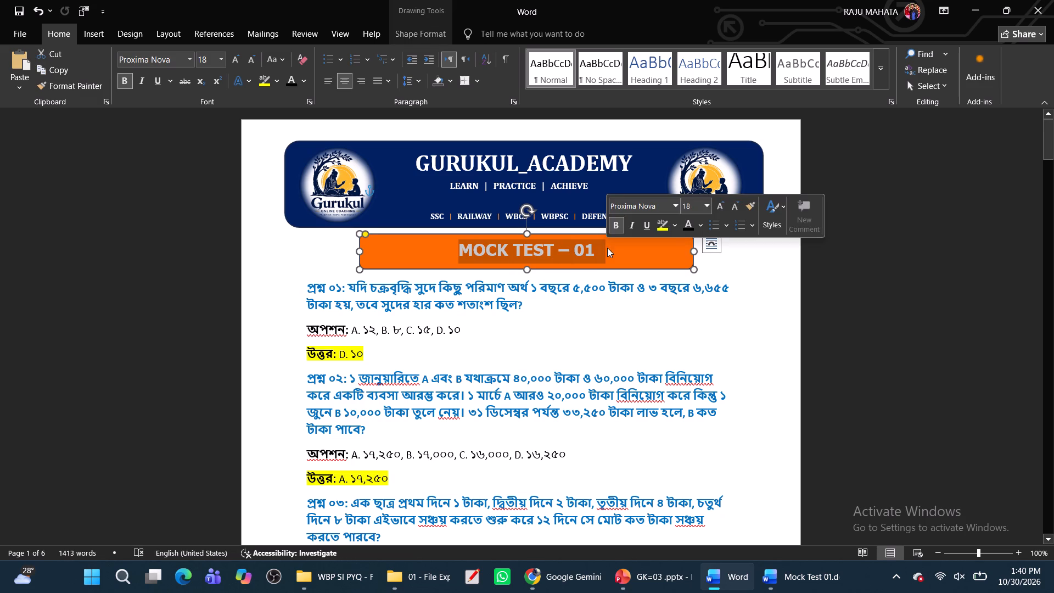
{"action": "type", "text": "Math"}
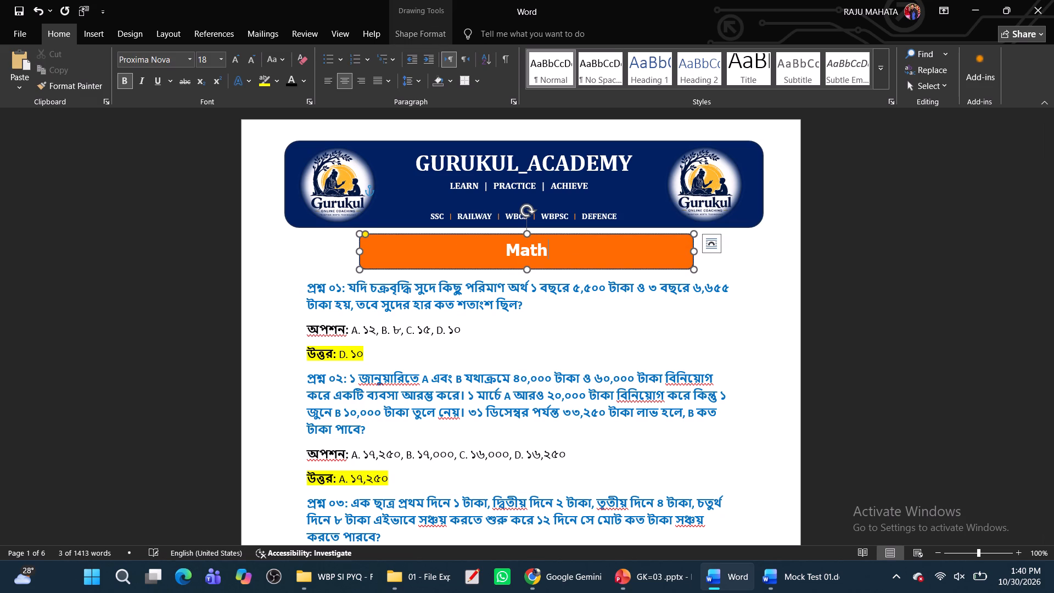
{"action": "key", "text": "BackSpace"}
{"action": "key", "text": "BackSpace"}
{"action": "key", "text": "BackSpace"}
{"action": "type", "text": "Ath"}
{"action": "key", "text": "BackSpace"}
{"action": "key", "text": "BackSpace"}
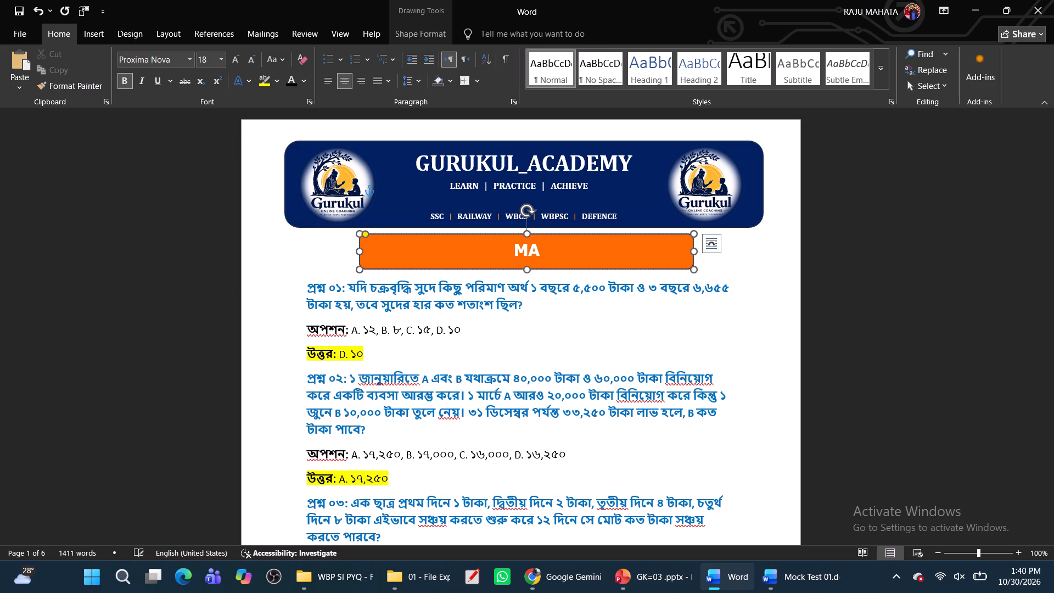
{"action": "type", "text": "TH"}
{"action": "key", "text": "space"}
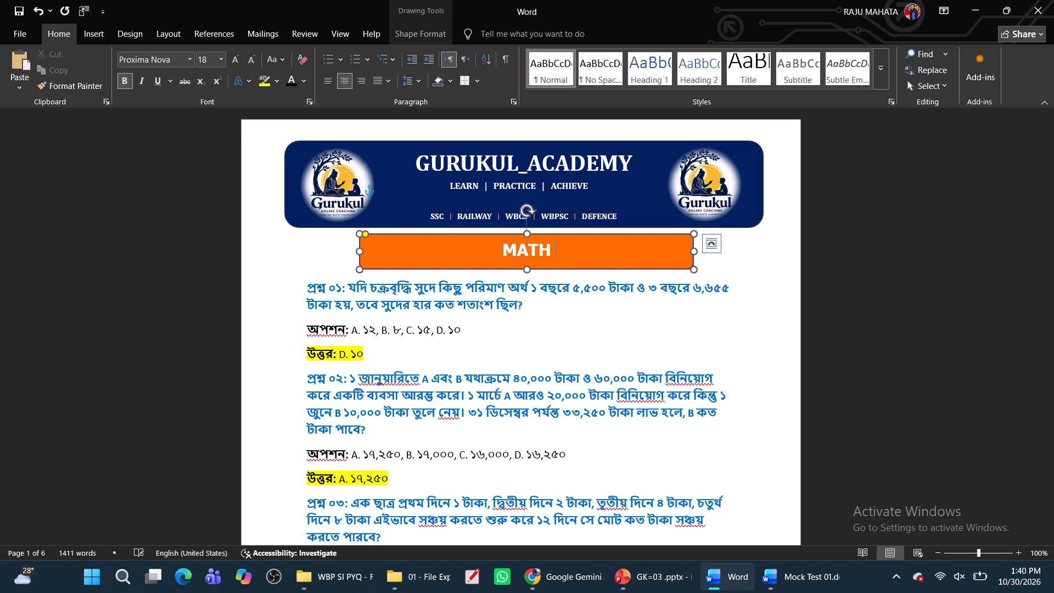
{"action": "type", "text": "PRACTICE SET"}
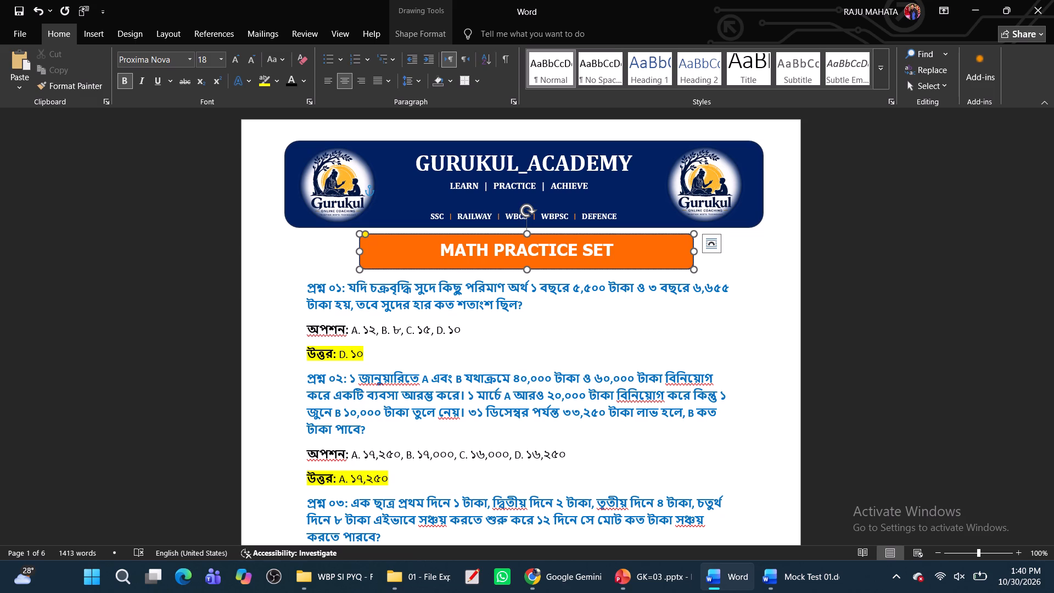
{"action": "key", "text": "shift+colon"}
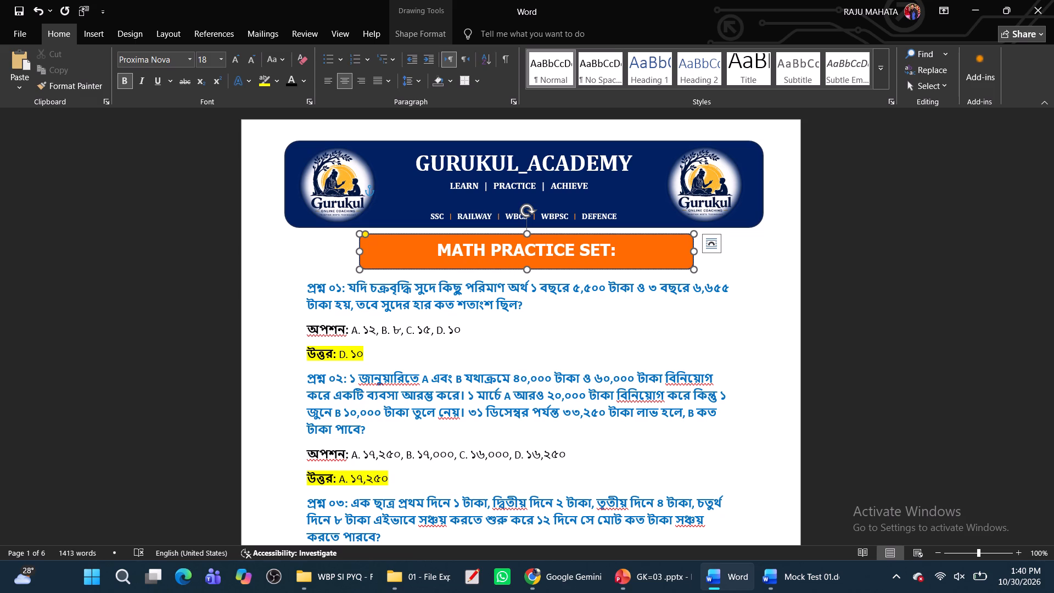
{"action": "key", "text": "BackSpace"}
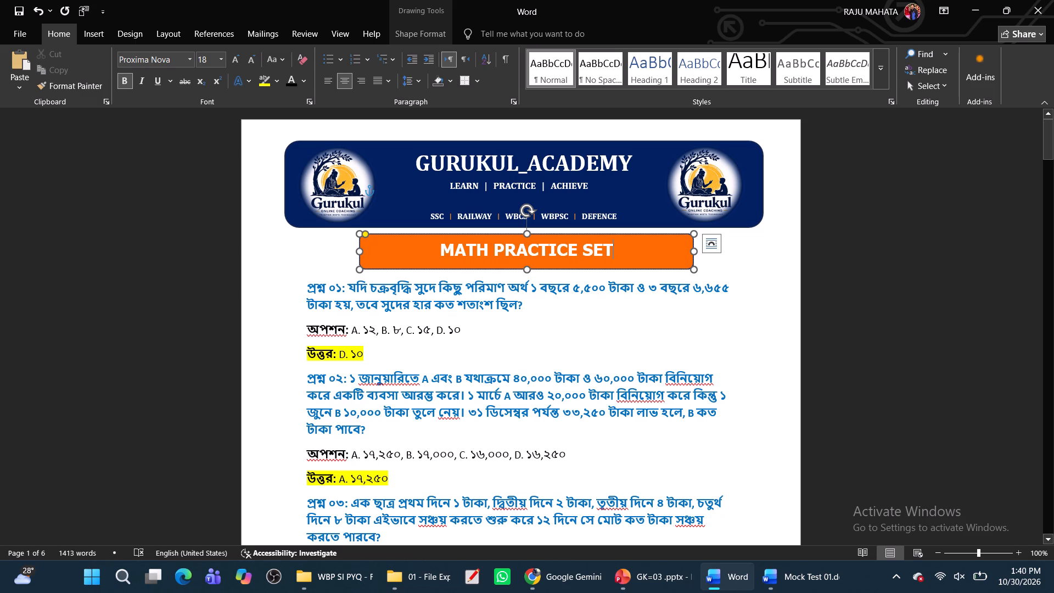
{"action": "left_click", "coordinate": [776, 309]}
Look through all the questions in the document to check which subjects they cover.
{"action": "scroll", "coordinate": [574, 309], "scroll_direction": "down", "scroll_amount": 3}
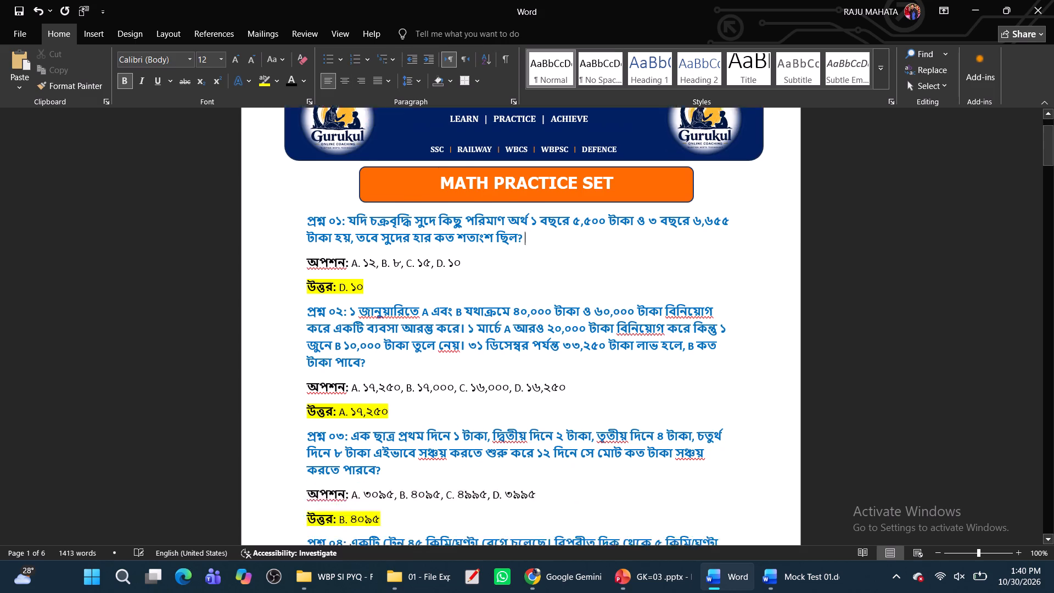
{"action": "scroll", "coordinate": [570, 311], "scroll_direction": "down", "scroll_amount": 20}
{"action": "scroll", "coordinate": [570, 311], "scroll_direction": "down", "scroll_amount": 9}
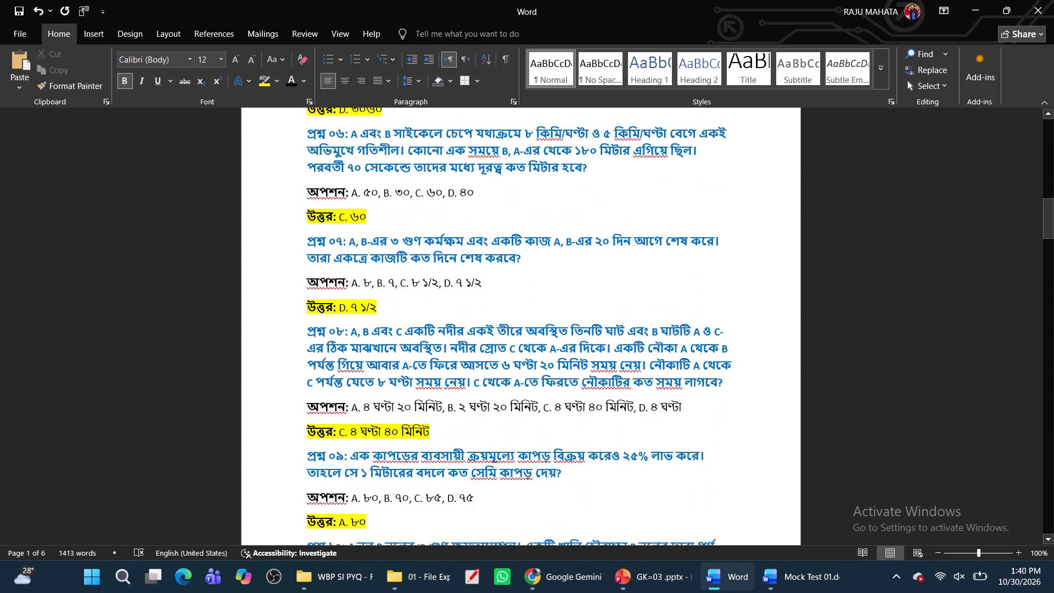
{"action": "scroll", "coordinate": [567, 322], "scroll_direction": "down", "scroll_amount": 20}
{"action": "scroll", "coordinate": [567, 322], "scroll_direction": "down", "scroll_amount": 9}
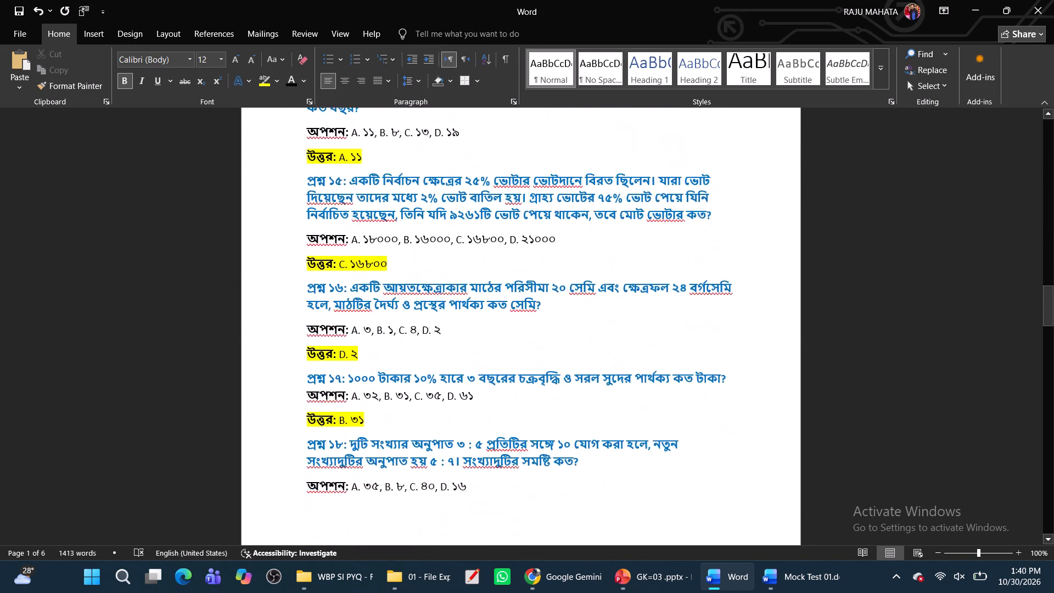
{"action": "scroll", "coordinate": [569, 323], "scroll_direction": "down", "scroll_amount": 20}
{"action": "scroll", "coordinate": [569, 323], "scroll_direction": "down", "scroll_amount": 9}
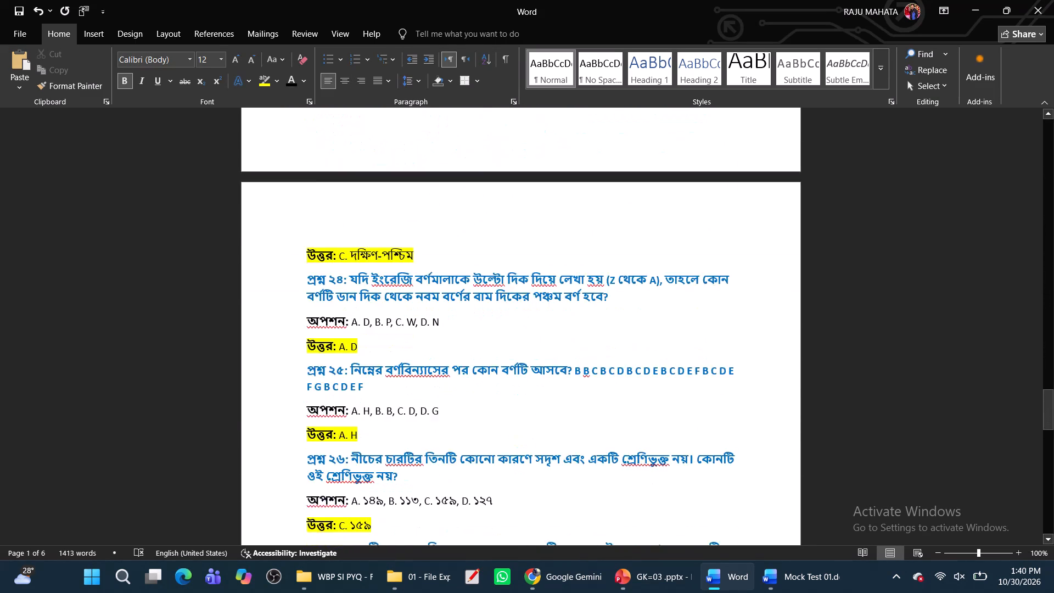
{"action": "scroll", "coordinate": [571, 320], "scroll_direction": "down", "scroll_amount": 17}
{"action": "scroll", "coordinate": [570, 319], "scroll_direction": "down", "scroll_amount": 4}
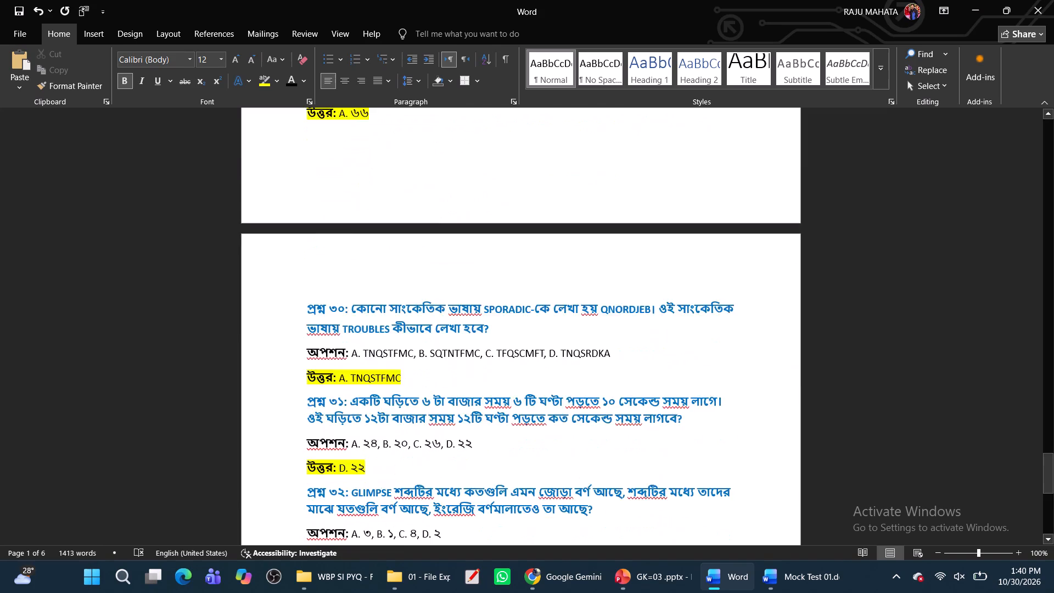
{"action": "scroll", "coordinate": [567, 316], "scroll_direction": "up", "scroll_amount": 12}
{"action": "left_click", "coordinate": [786, 578]}
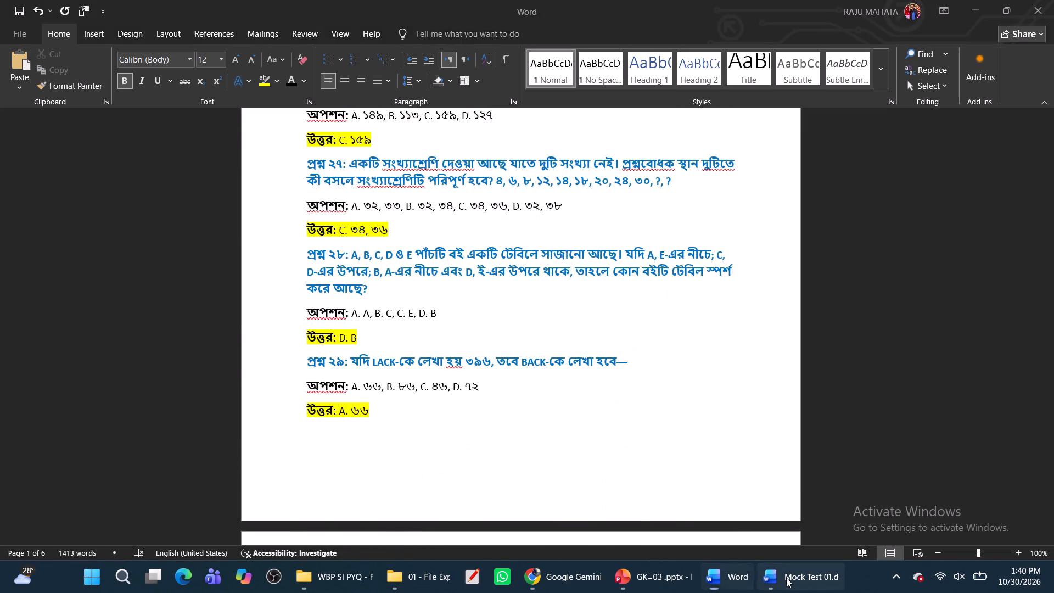
{"action": "left_click", "coordinate": [733, 573]}
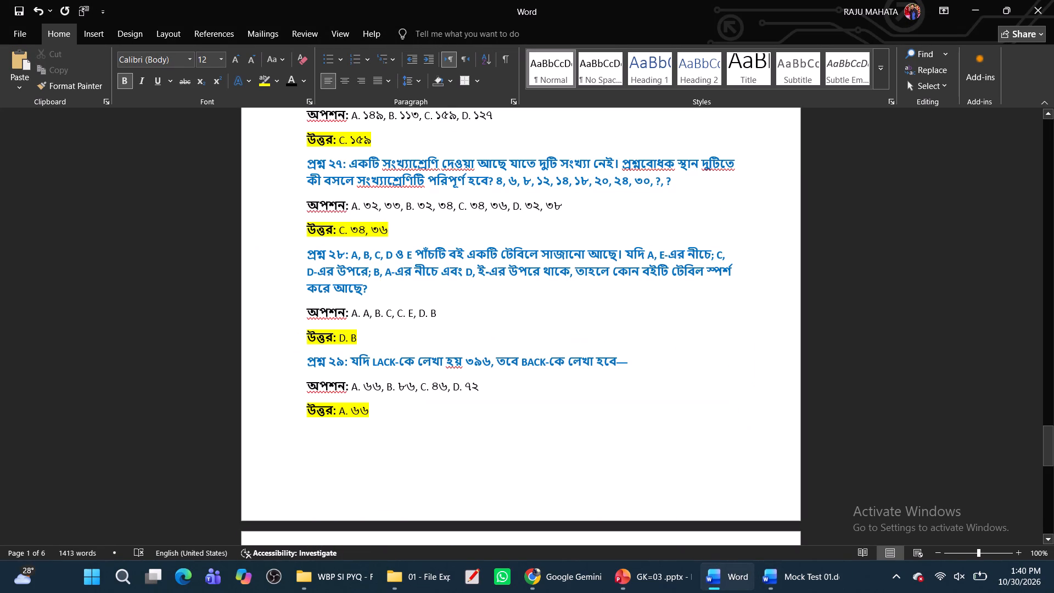
Insert & REASONING after MATH in the orange title box, making the title MATH & REASONING PRACTICE SET.
{"action": "left_click_drag", "start_coordinate": [1050, 454], "coordinate": [1053, 130]}
{"action": "left_click", "coordinate": [492, 254]}
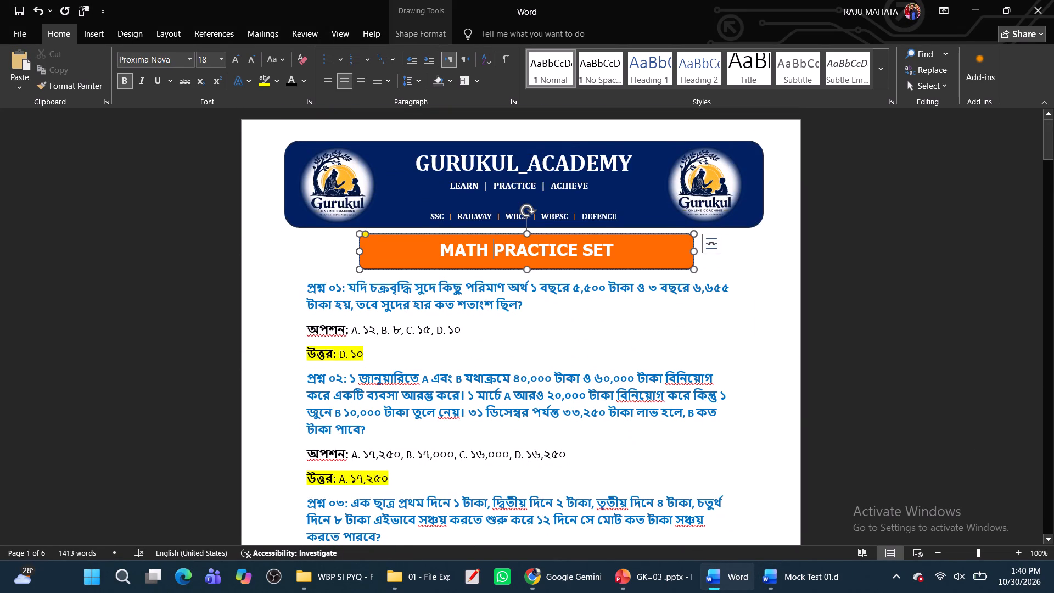
{"action": "type", "text": "&"}
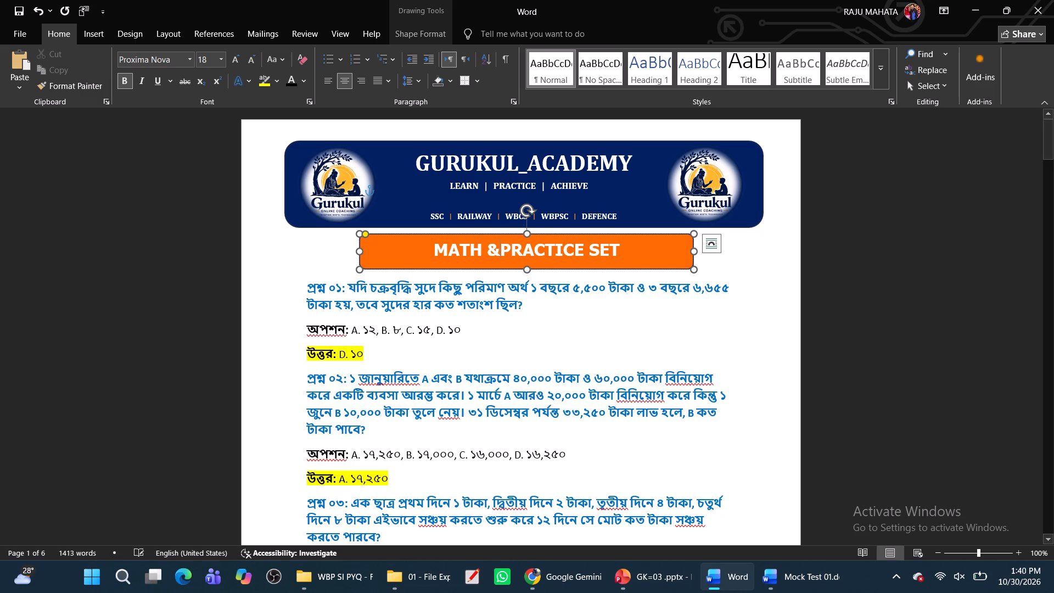
{"action": "key", "text": "space"}
{"action": "type", "text": "REASONING"}
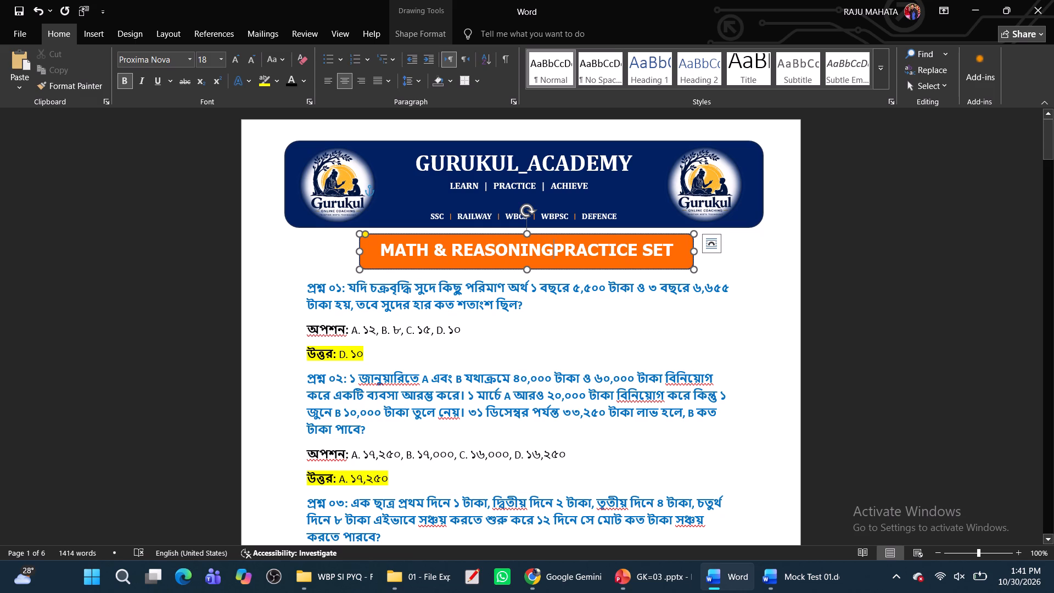
{"action": "key", "text": "space"}
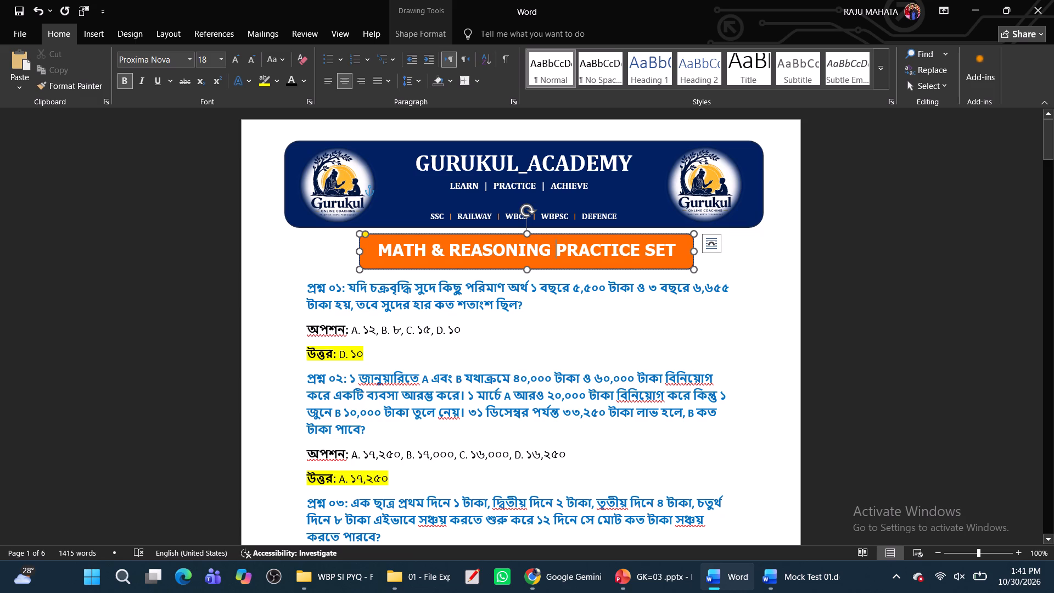
{"action": "left_click", "coordinate": [902, 301]}
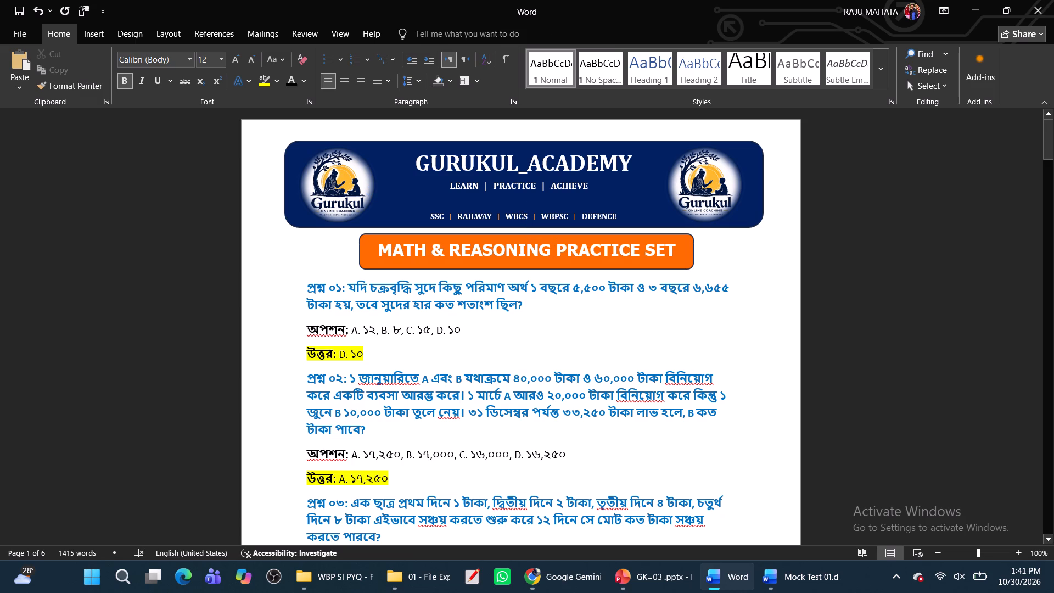
Nudge the orange title box slightly rightward and up so it sits just beneath the GURUKUL_ACADEMY banner.
{"action": "left_click_drag", "start_coordinate": [616, 264], "coordinate": [612, 264]}
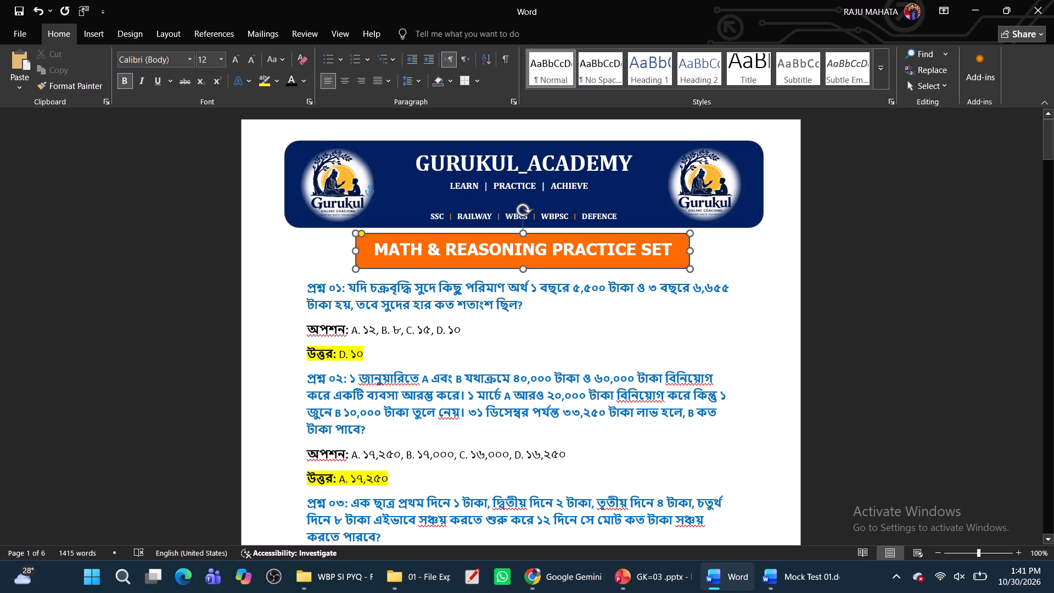
{"action": "left_click_drag", "start_coordinate": [612, 264], "coordinate": [622, 260]}
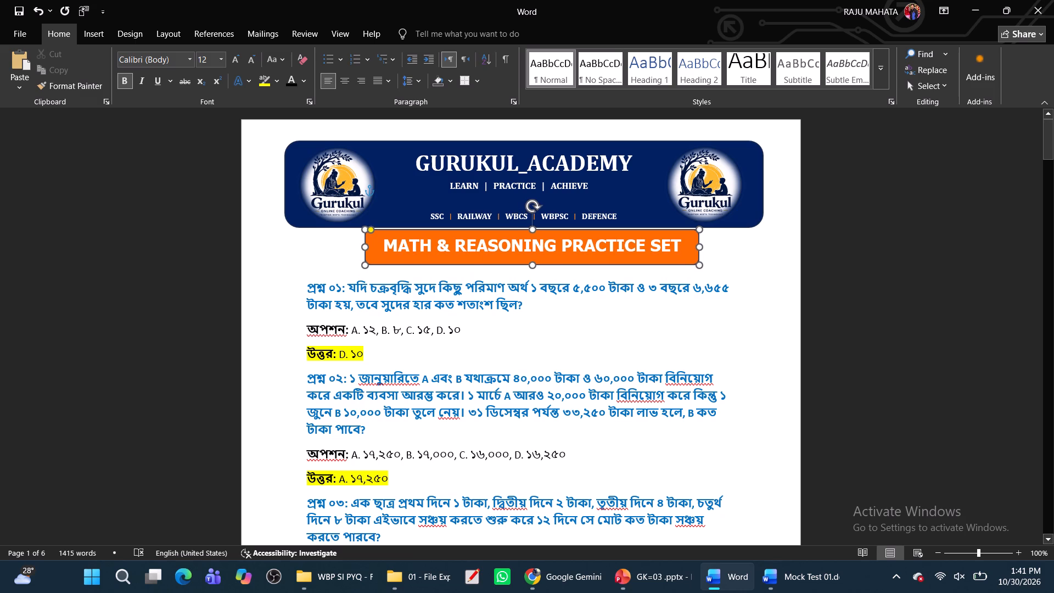
{"action": "left_click_drag", "start_coordinate": [622, 260], "coordinate": [622, 262]}
{"action": "left_click", "coordinate": [776, 314]}
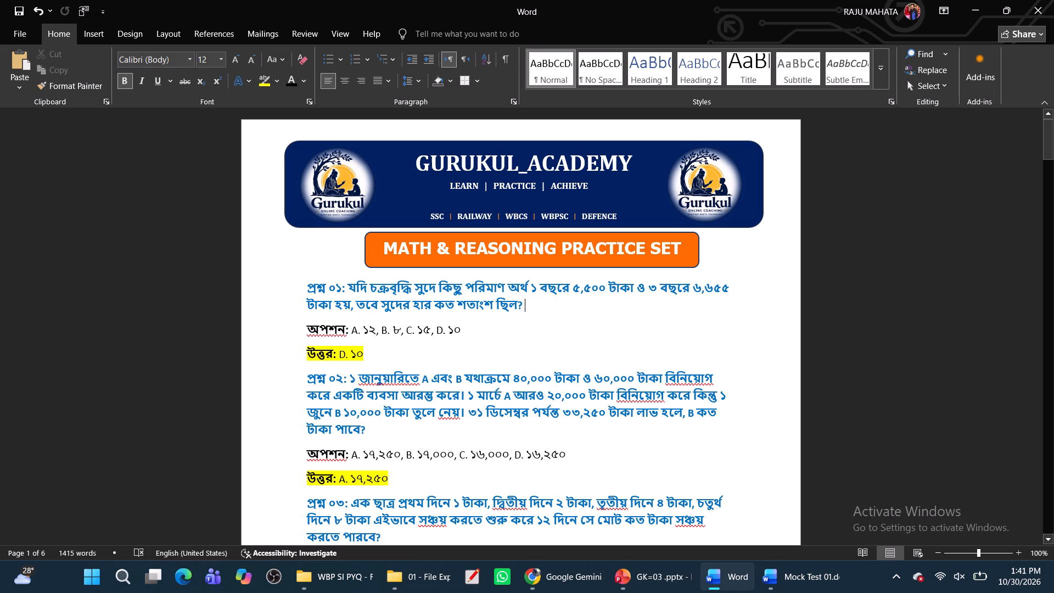
Start exporting the document as a PDF and choose the WBP SI PYQ folder under E:, RANISH CLASS ROOM, Math Practice Set.
{"action": "left_click", "coordinate": [24, 36]}
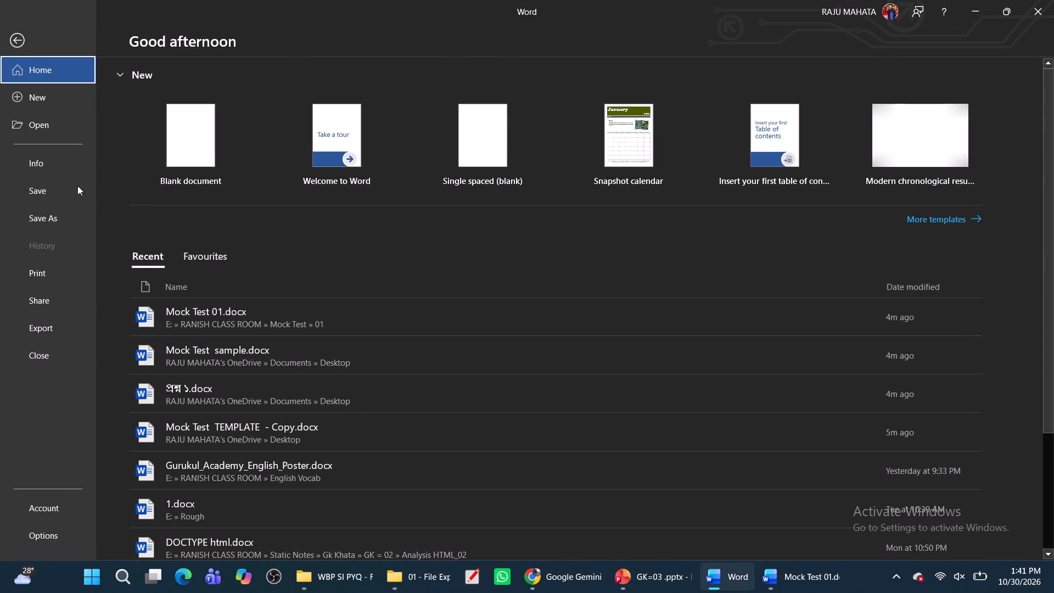
{"action": "left_click", "coordinate": [62, 332]}
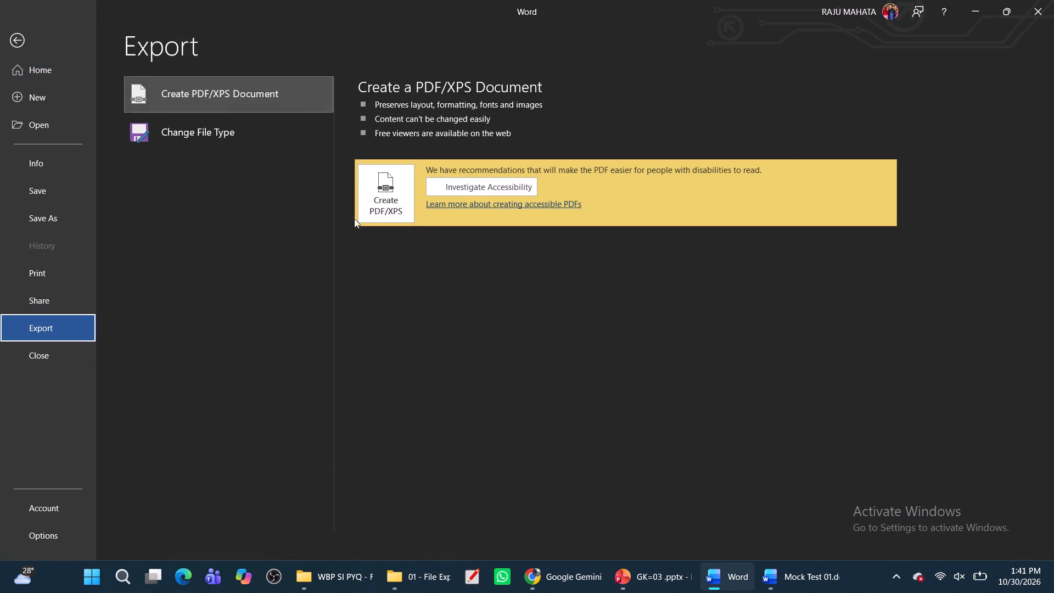
{"action": "left_click", "coordinate": [385, 202]}
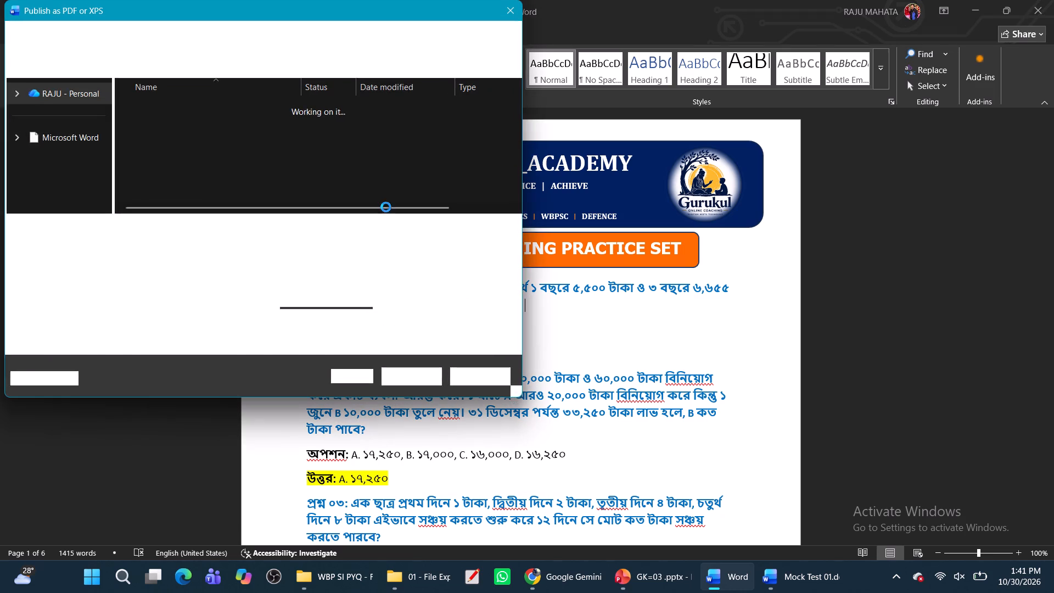
{"action": "scroll", "coordinate": [66, 194], "scroll_direction": "down", "scroll_amount": 3}
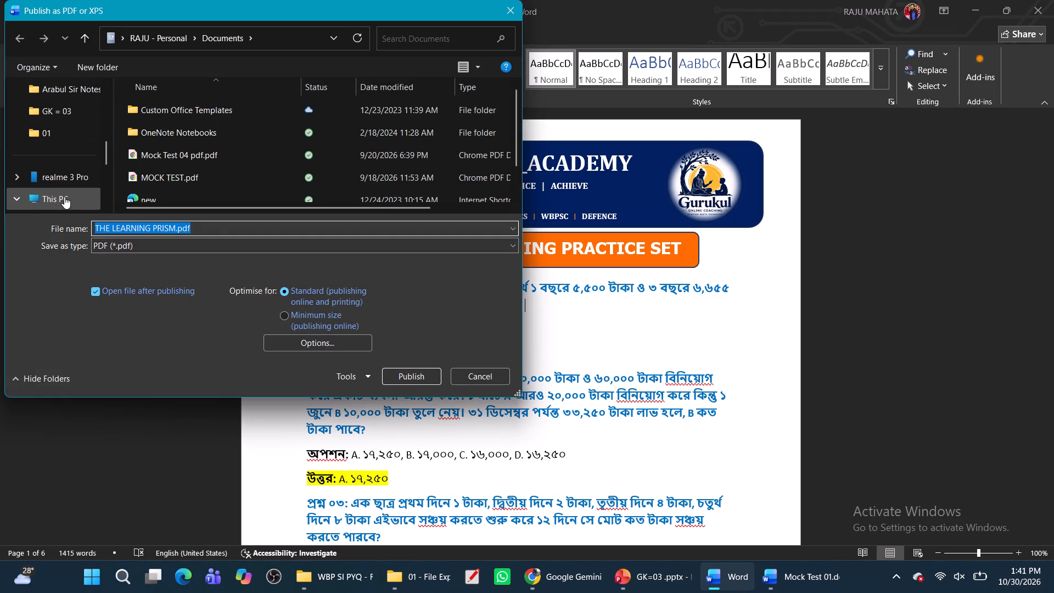
{"action": "left_click", "coordinate": [65, 198]}
{"action": "double_click", "coordinate": [226, 156]}
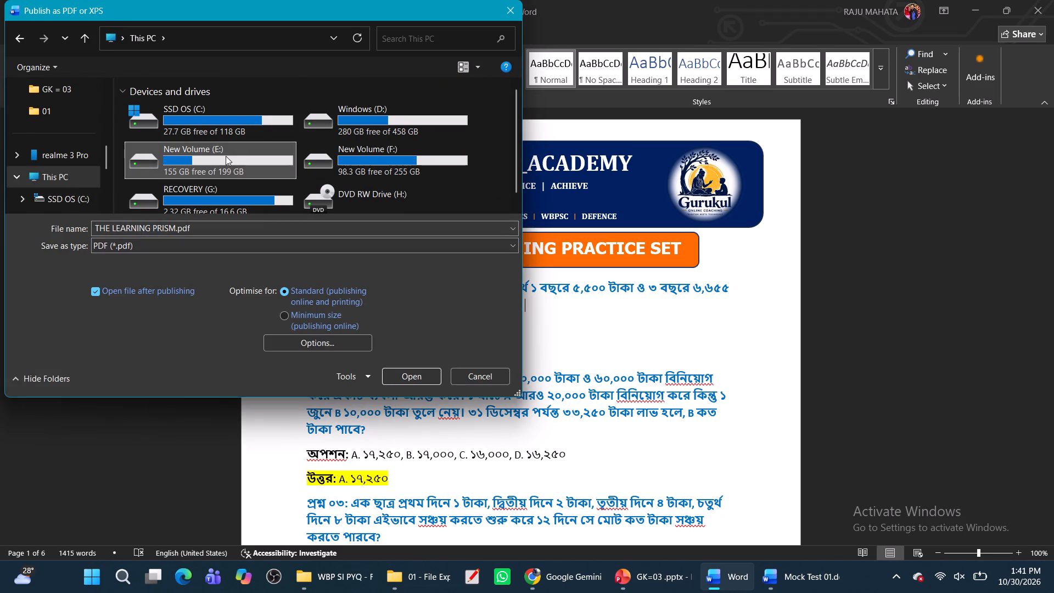
{"action": "scroll", "coordinate": [154, 170], "scroll_direction": "down", "scroll_amount": 2}
{"action": "double_click", "coordinate": [170, 173]}
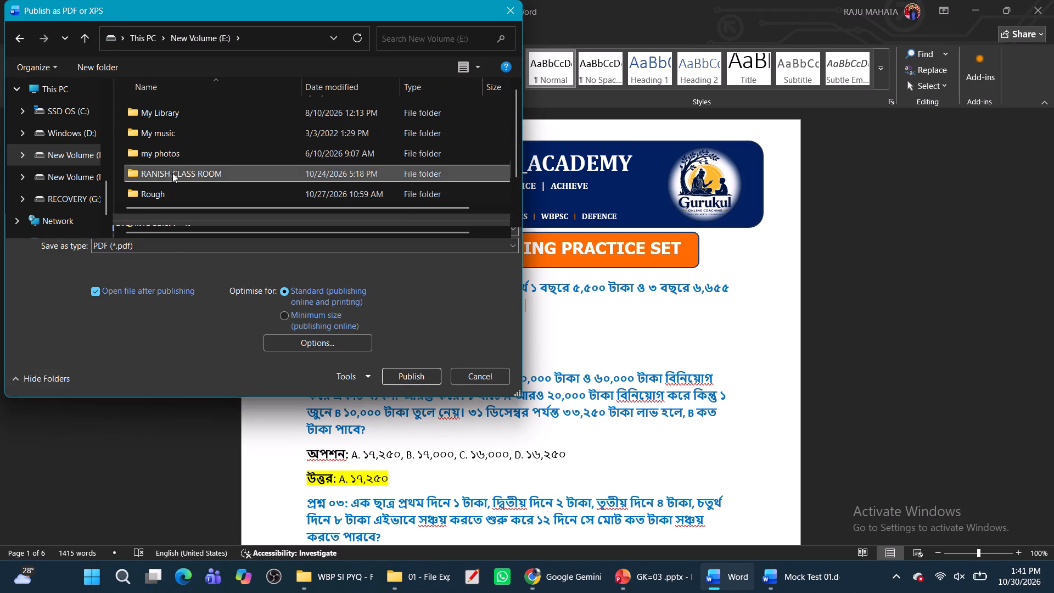
{"action": "left_click", "coordinate": [166, 170]}
{"action": "double_click", "coordinate": [173, 194]}
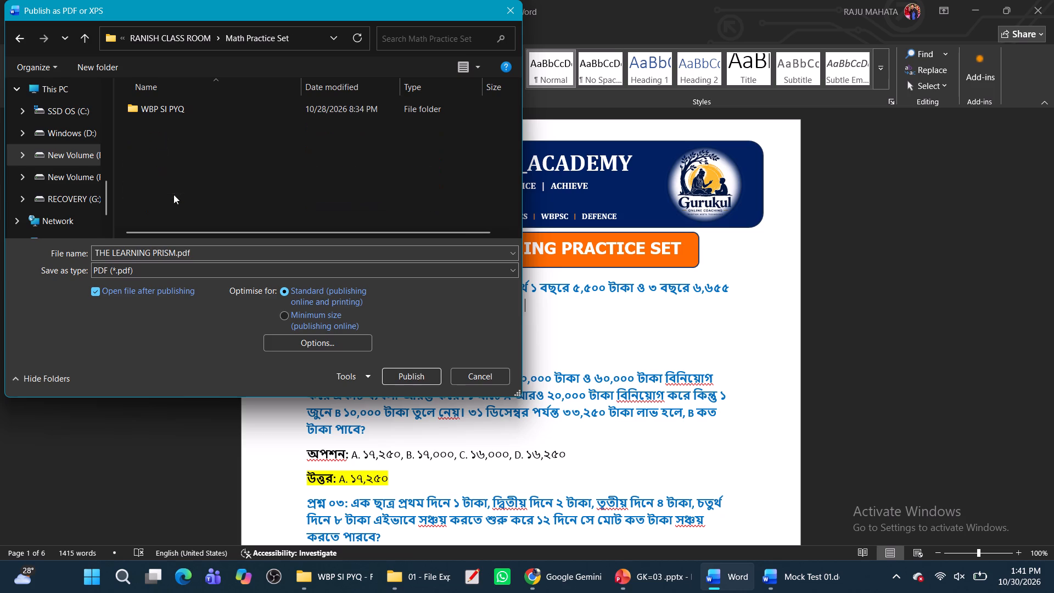
{"action": "double_click", "coordinate": [162, 116]}
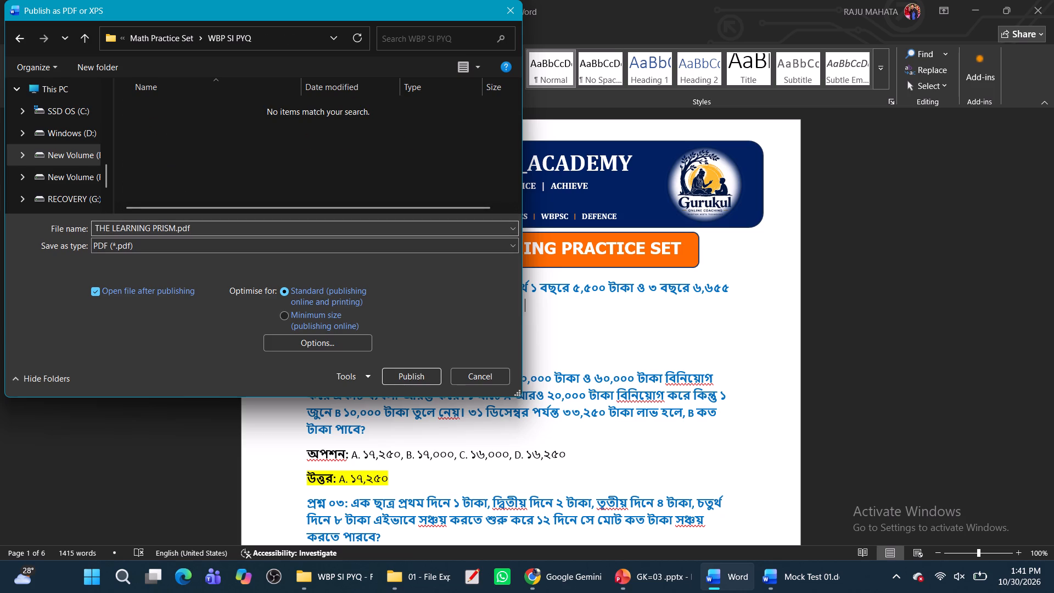
Replace THE LEARNING PRISM in the PDF's file name with practice set pdf, keeping the .pdf extension.
{"action": "left_click_drag", "start_coordinate": [177, 230], "coordinate": [141, 227]}
{"action": "triple_click", "coordinate": [128, 230]}
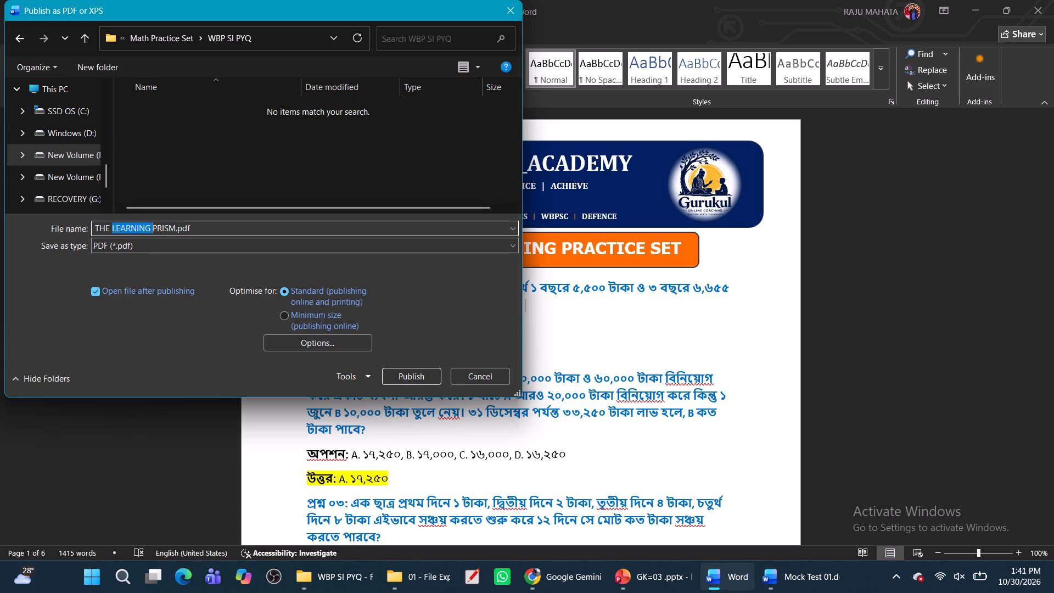
{"action": "left_click", "coordinate": [128, 230]}
{"action": "left_click_drag", "start_coordinate": [173, 231], "coordinate": [172, 231]}
{"action": "left_click_drag", "start_coordinate": [172, 231], "coordinate": [96, 230]}
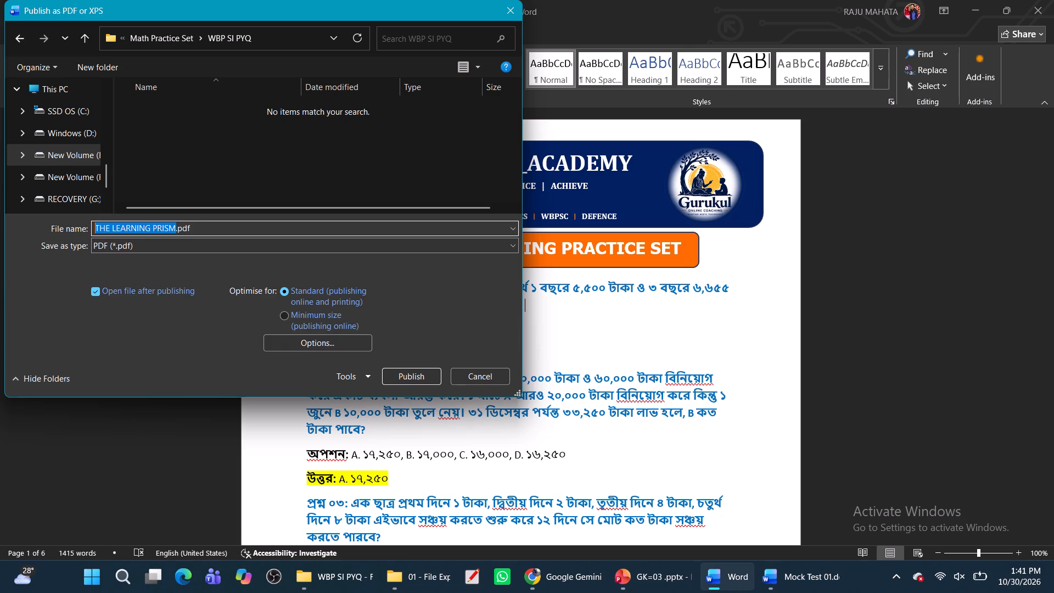
{"action": "type", "text": "practice set pdf"}
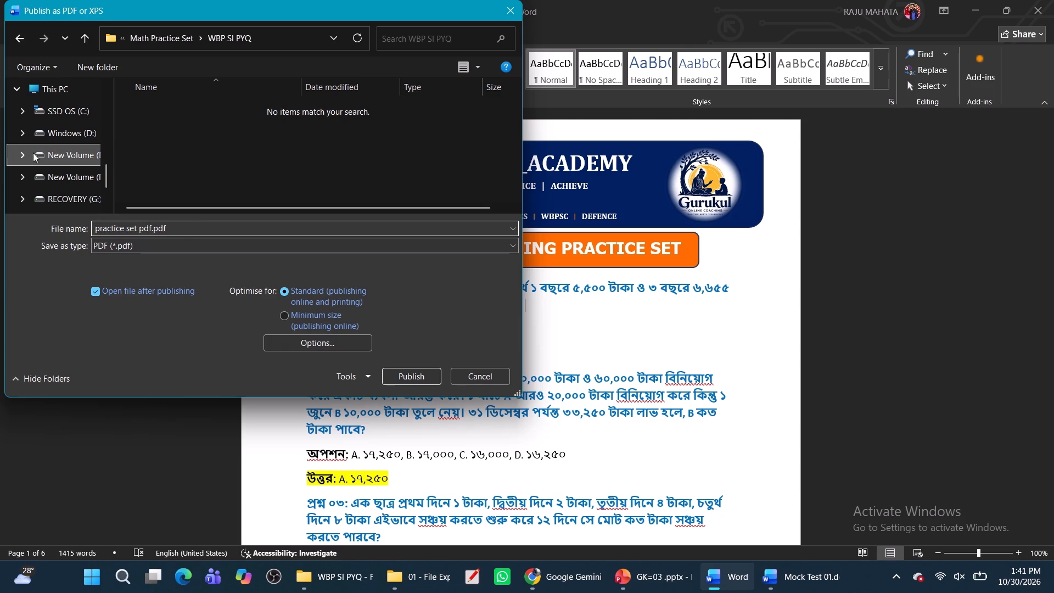
Browse again from drive E: through RANISH CLASS ROOM and Math Practice Set to WBP SI PYQ, and publish the PDF there.
{"action": "left_click", "coordinate": [39, 153]}
{"action": "scroll", "coordinate": [188, 174], "scroll_direction": "down", "scroll_amount": 2}
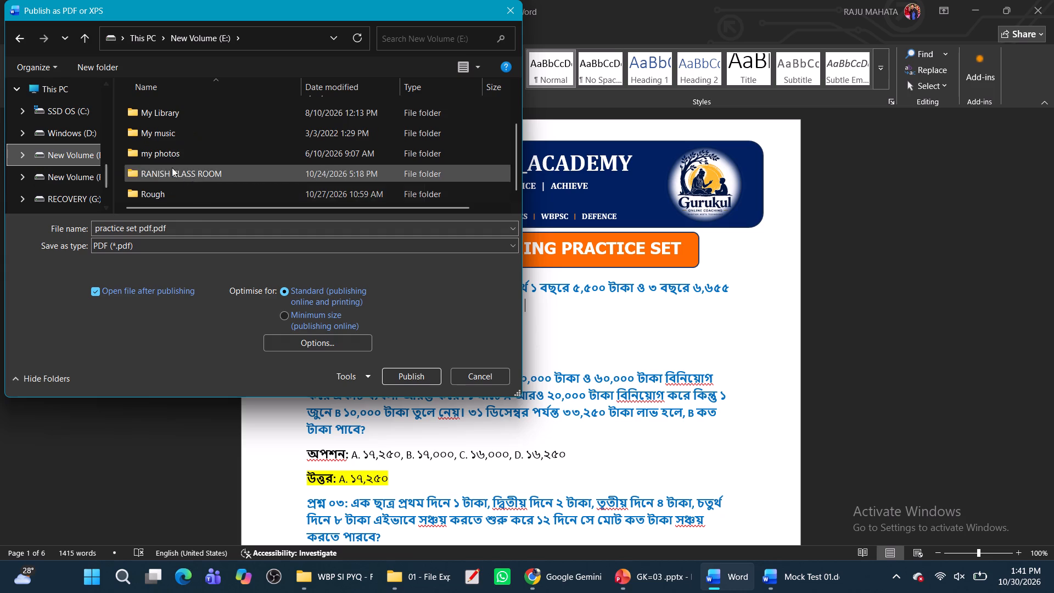
{"action": "double_click", "coordinate": [166, 174]}
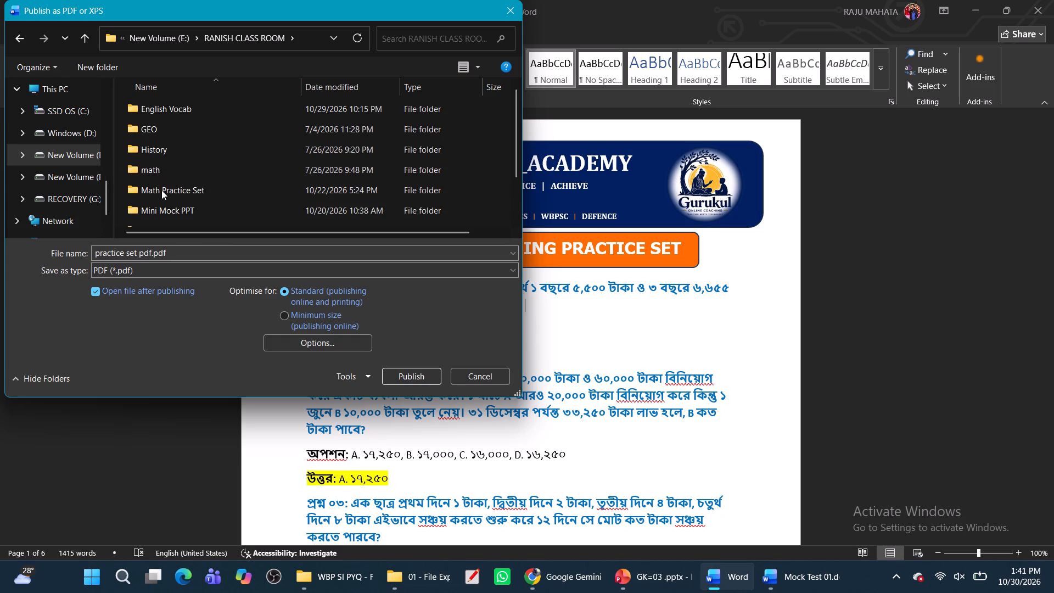
{"action": "double_click", "coordinate": [162, 190]}
{"action": "double_click", "coordinate": [173, 108]}
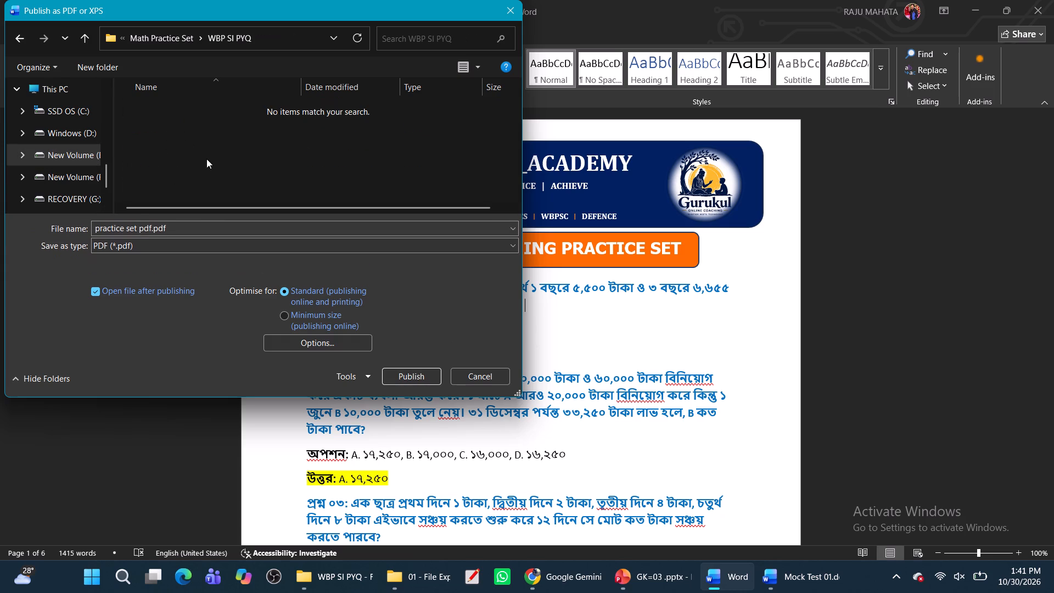
{"action": "left_click", "coordinate": [405, 371]}
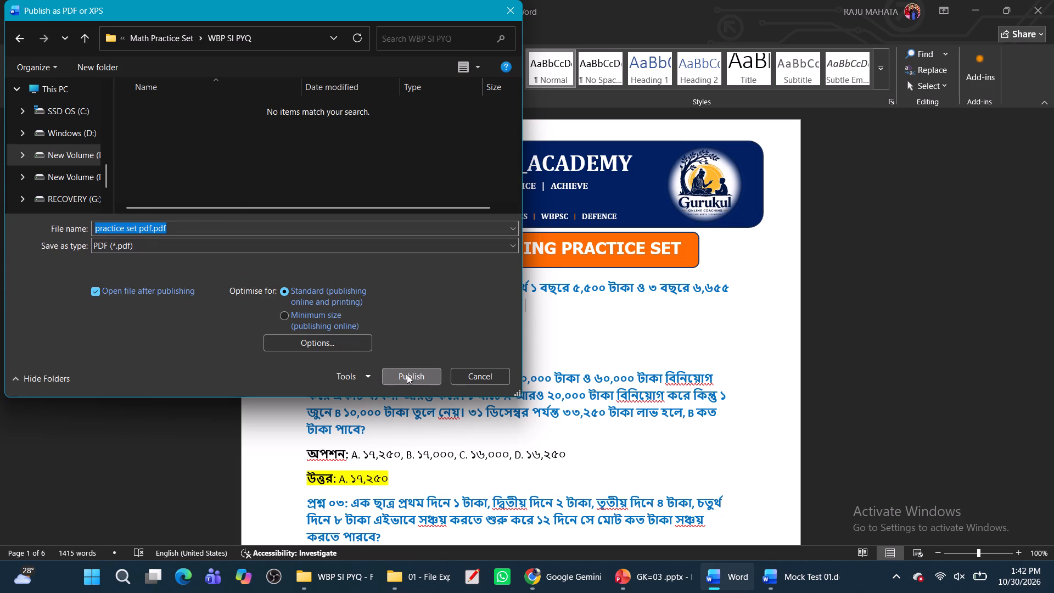
{"action": "left_click", "coordinate": [407, 377]}
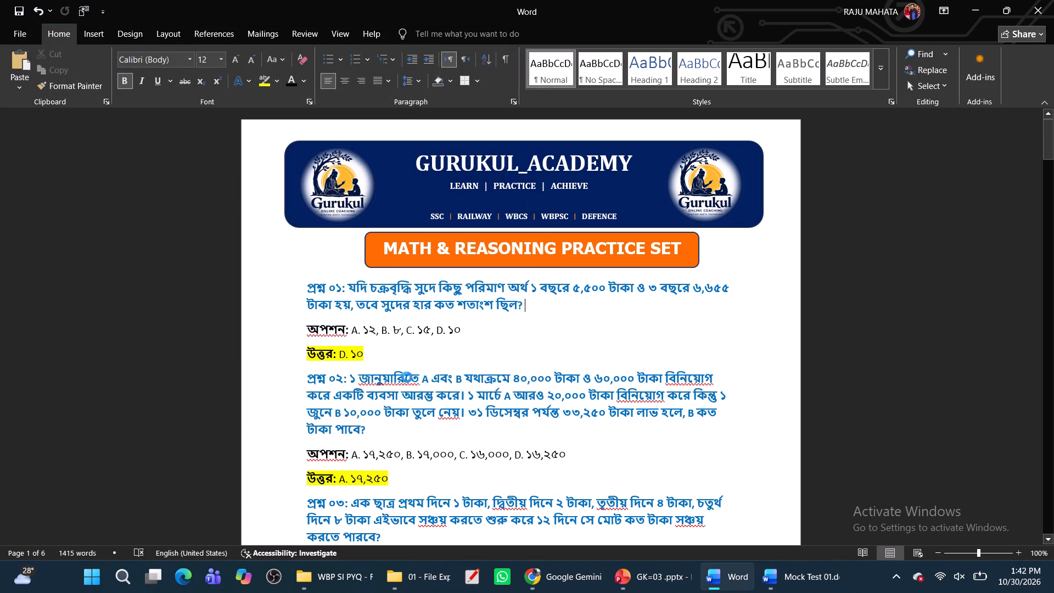
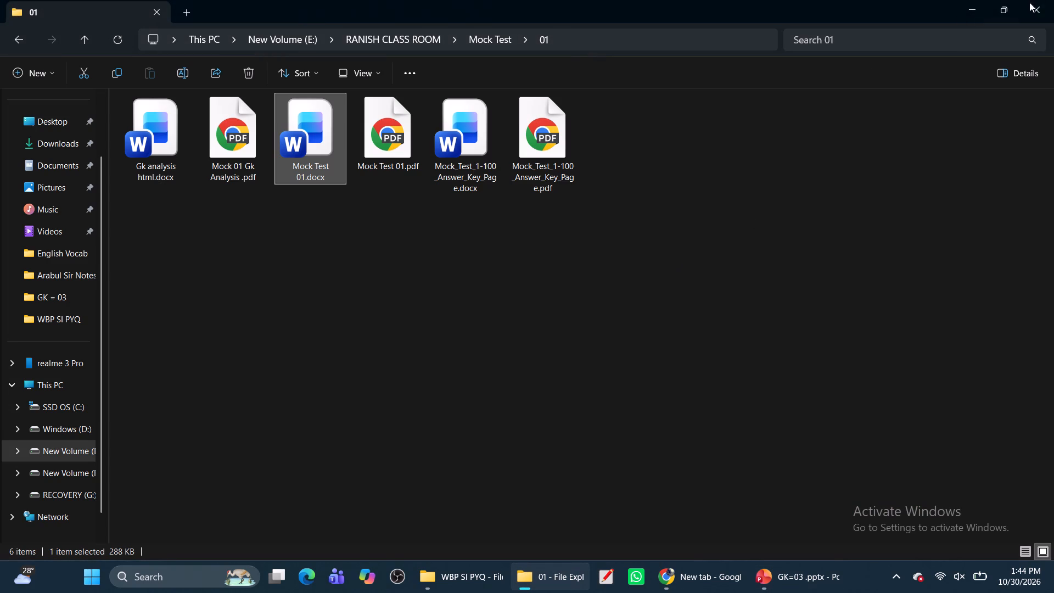
{"action": "left_click", "coordinate": [20, 40]}
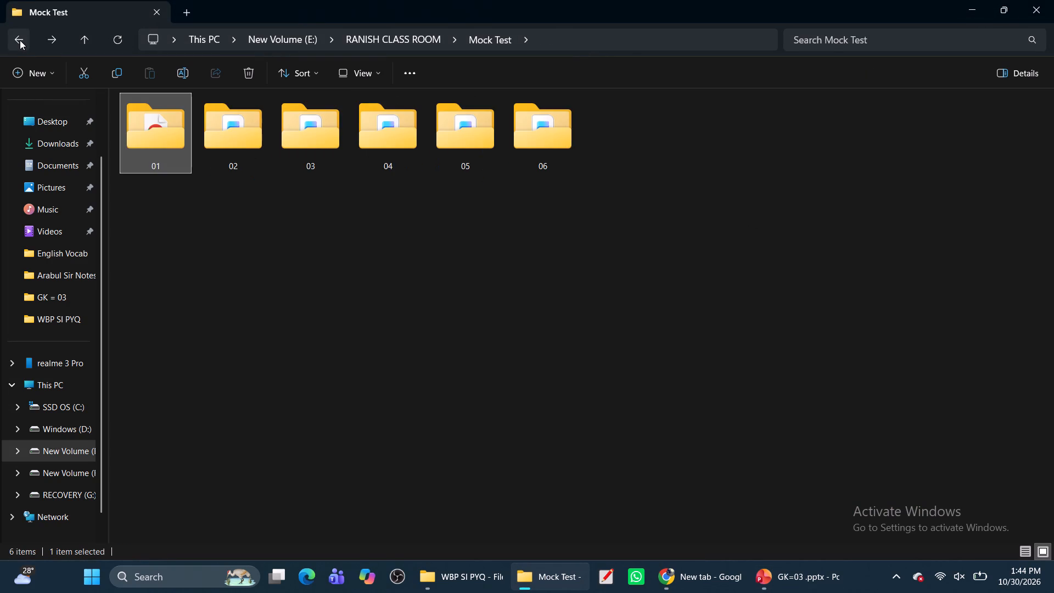
{"action": "left_click", "coordinate": [20, 40]}
{"action": "double_click", "coordinate": [473, 159]}
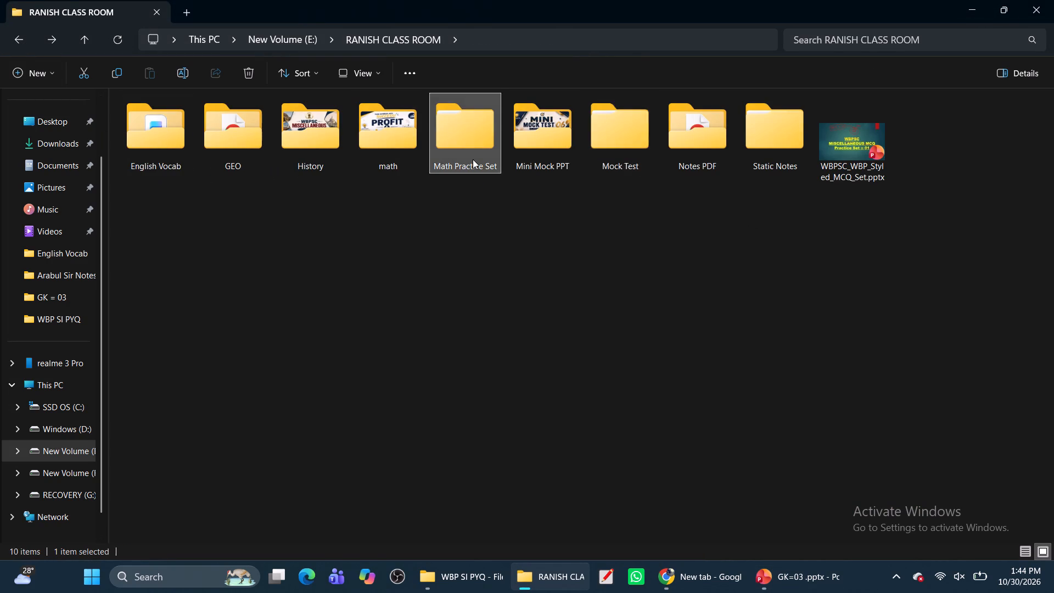
{"action": "double_click", "coordinate": [160, 120]}
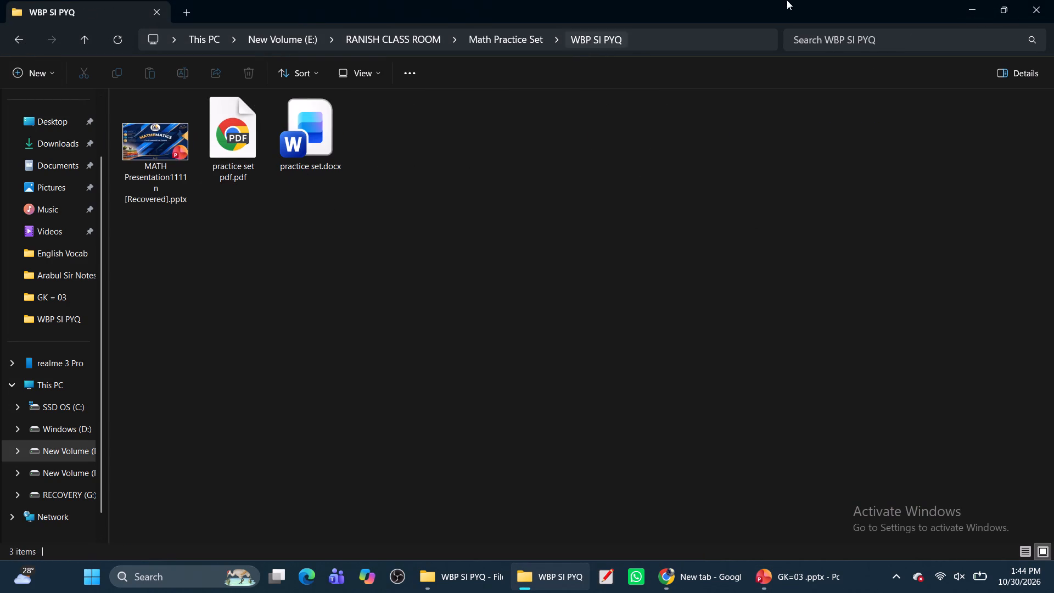
Close both open File Explorer windows.
{"action": "left_click", "coordinate": [1053, 0]}
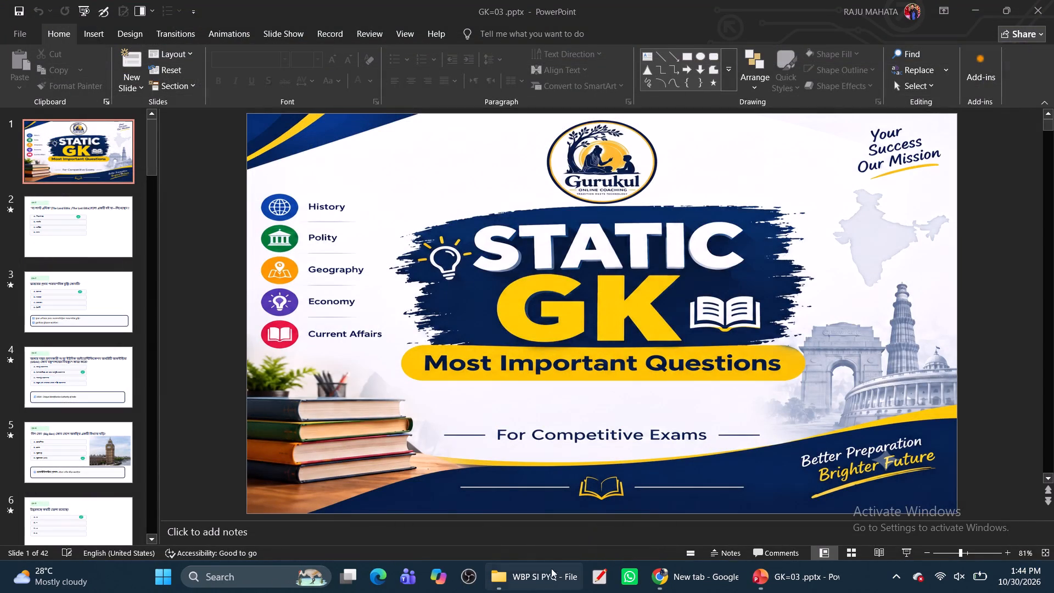
{"action": "left_click", "coordinate": [547, 572]}
{"action": "left_click", "coordinate": [1053, 0]}
Minimize the Chrome window and the GK=03 PowerPoint window.
{"action": "left_click", "coordinate": [659, 588]}
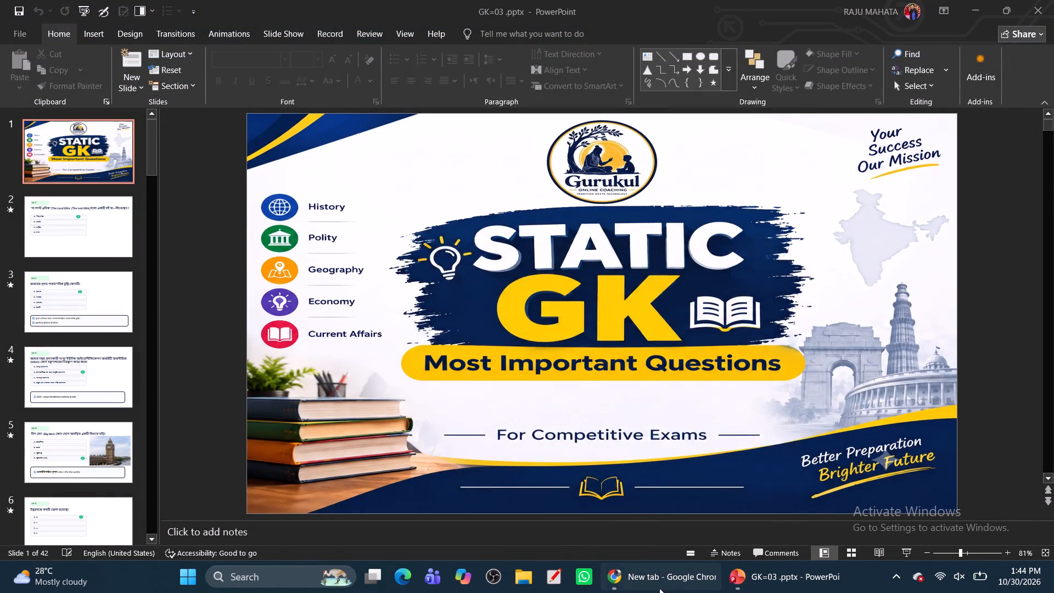
{"action": "left_click", "coordinate": [983, 12]}
{"action": "left_click", "coordinate": [977, 13]}
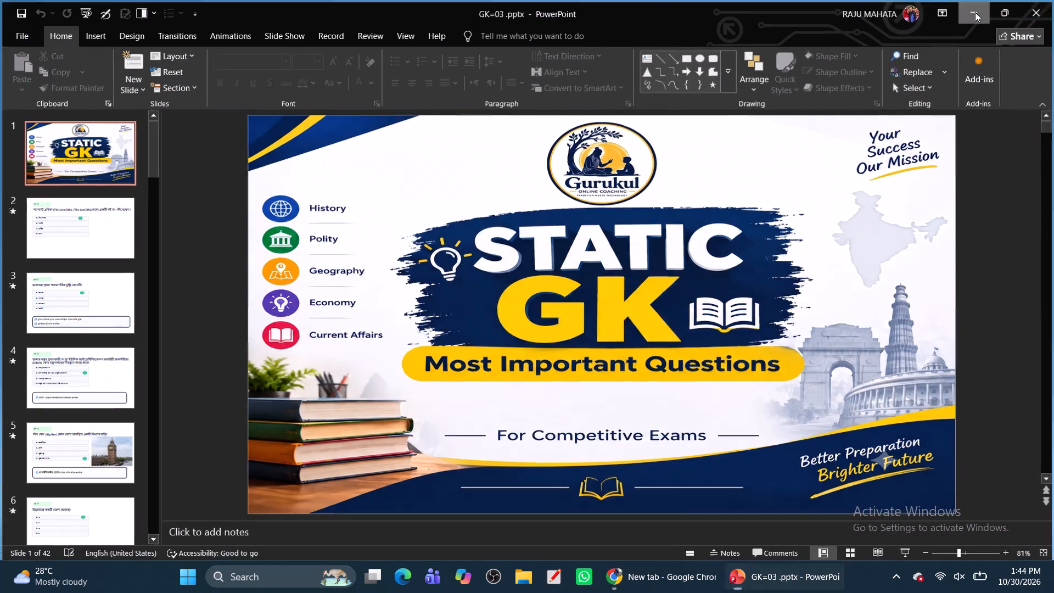